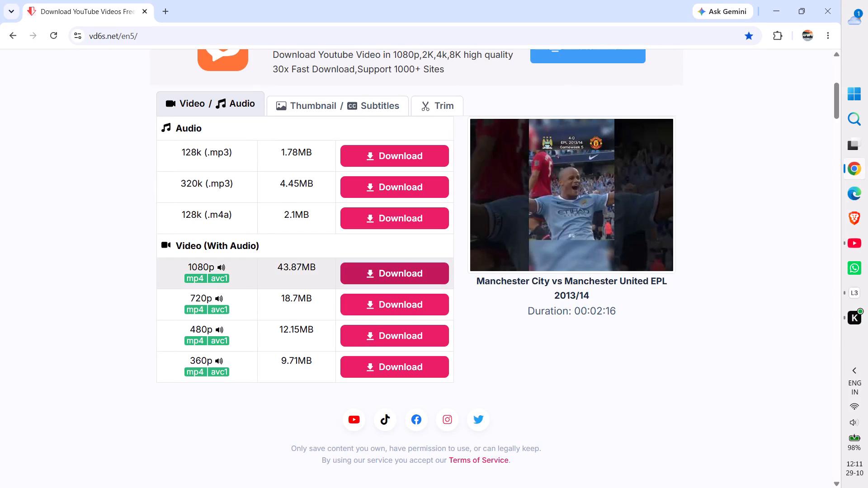
Download the 1080p MP4 with audio of the Manchester City vs Manchester United EPL 2013/14 video.
click(397, 274)
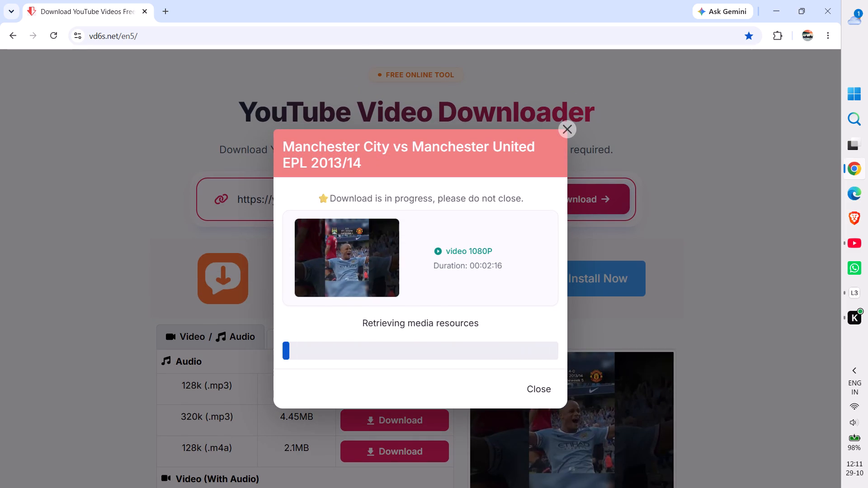
click(850, 240)
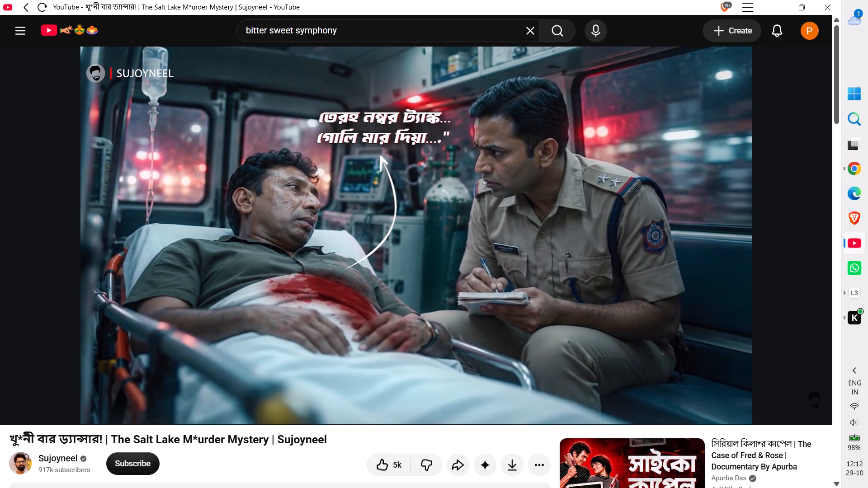
click(850, 240)
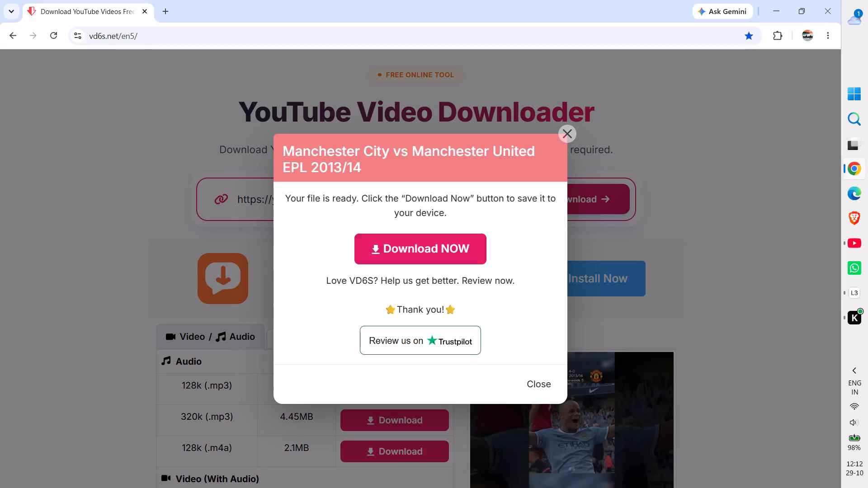
click(448, 249)
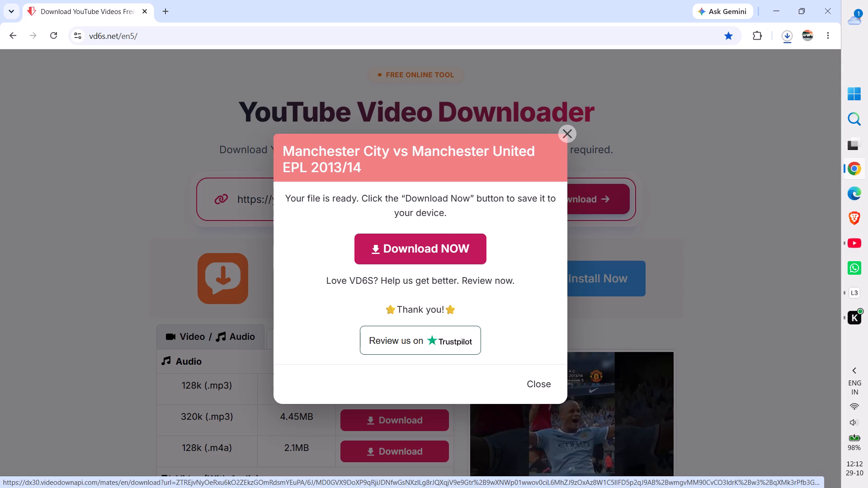
Check the download progress of the Manchester City vs Manchester United video in the recent download history.
click(786, 39)
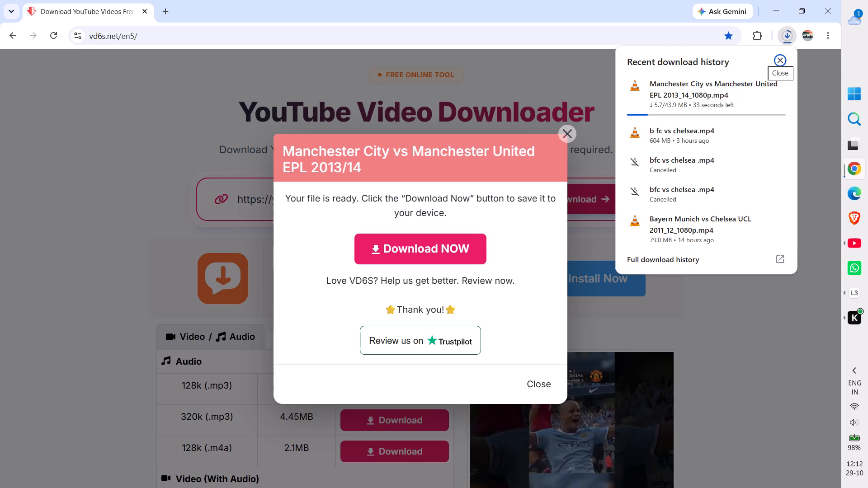
click(786, 39)
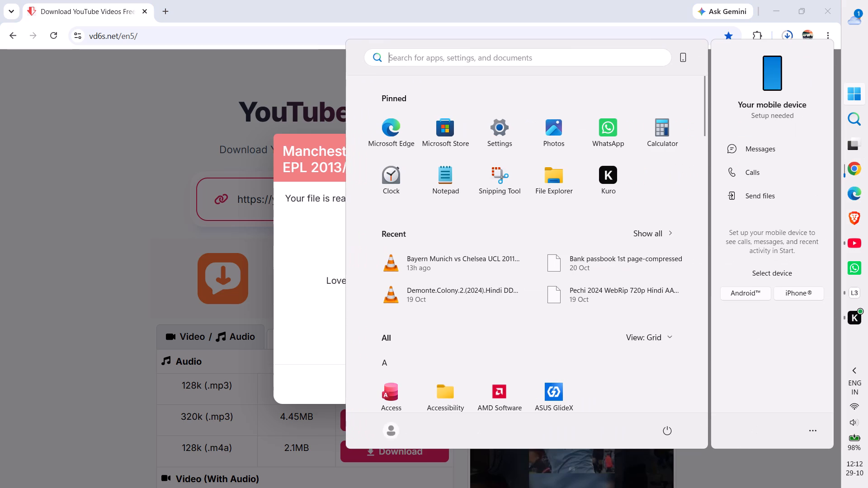
click(90, 114)
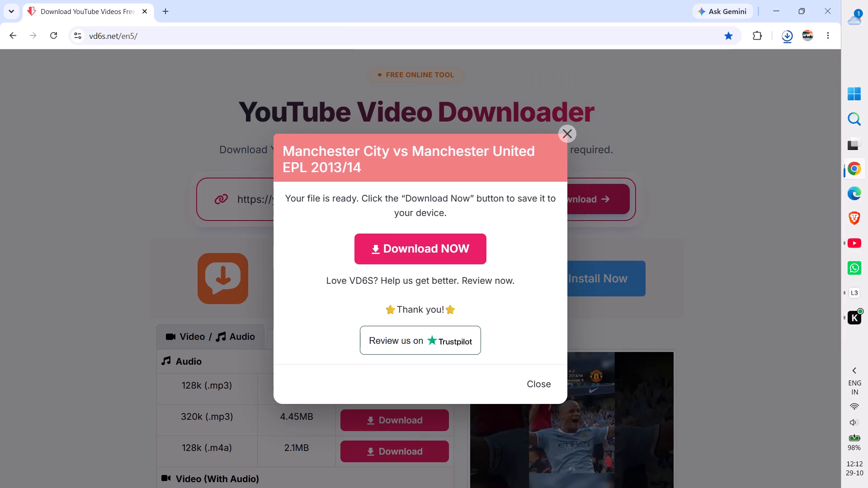
click(787, 35)
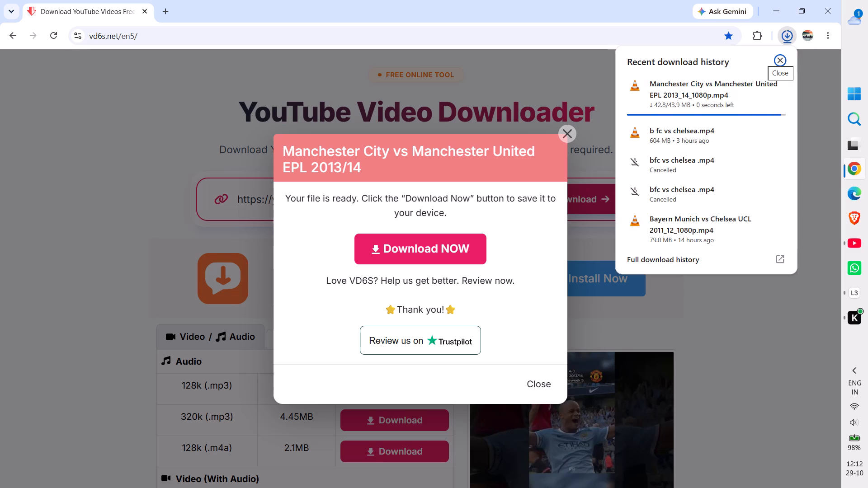
click(787, 35)
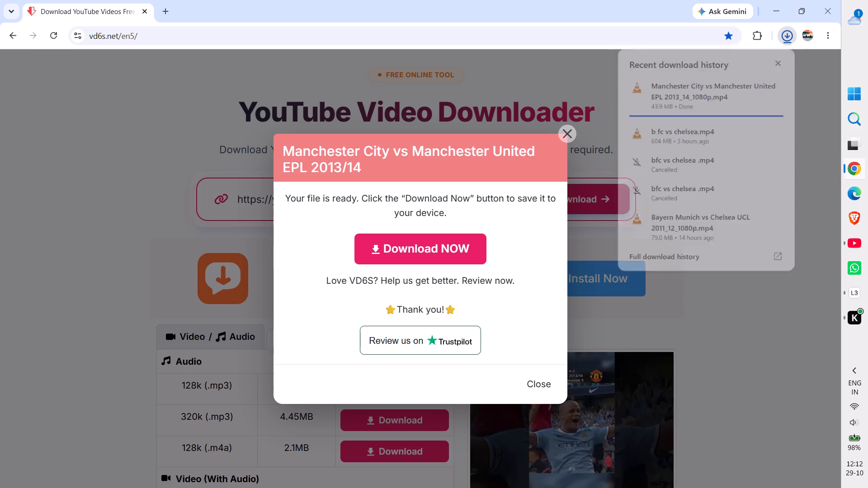
click(787, 35)
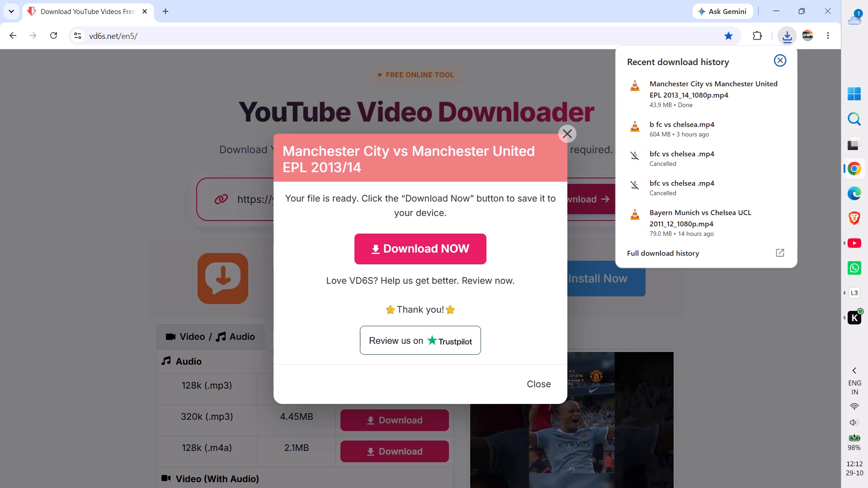
click(785, 38)
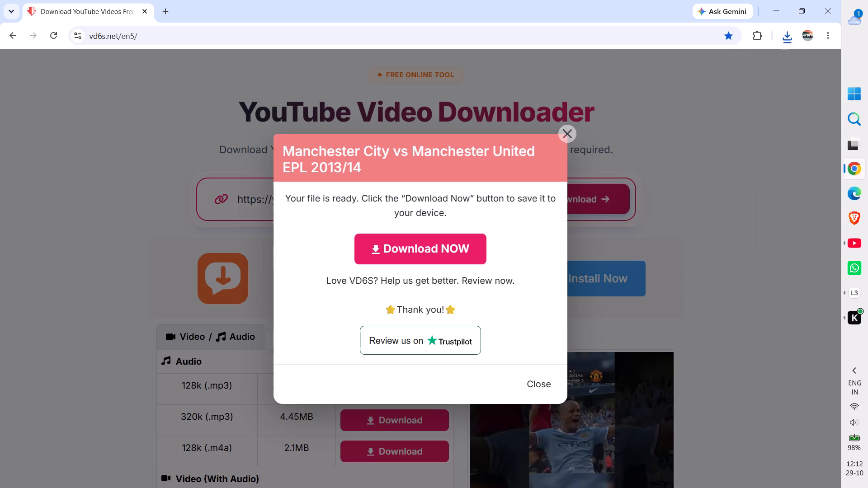
Close the downloader page and open the default space from CapCut's My projects page.
click(162, 12)
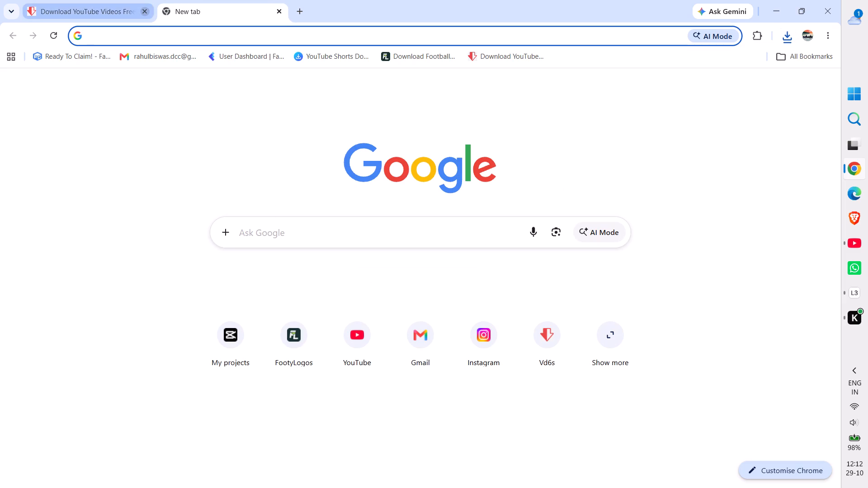
click(144, 12)
click(218, 336)
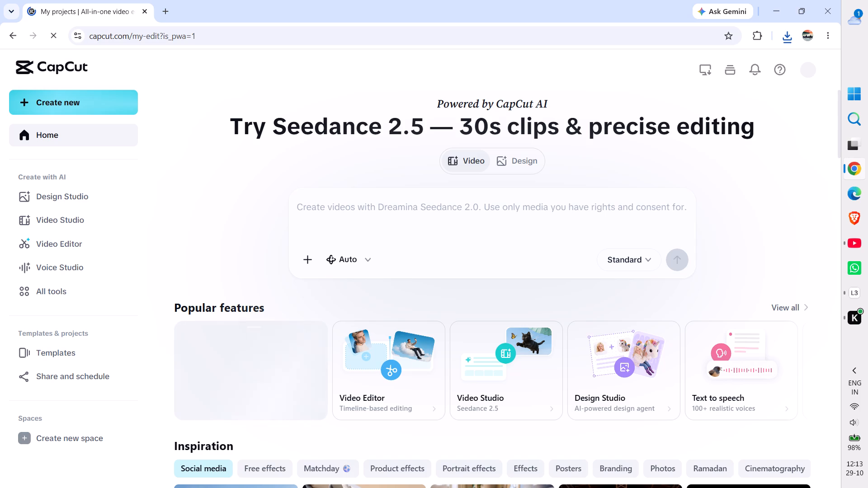
scroll(58, 317, down, 3)
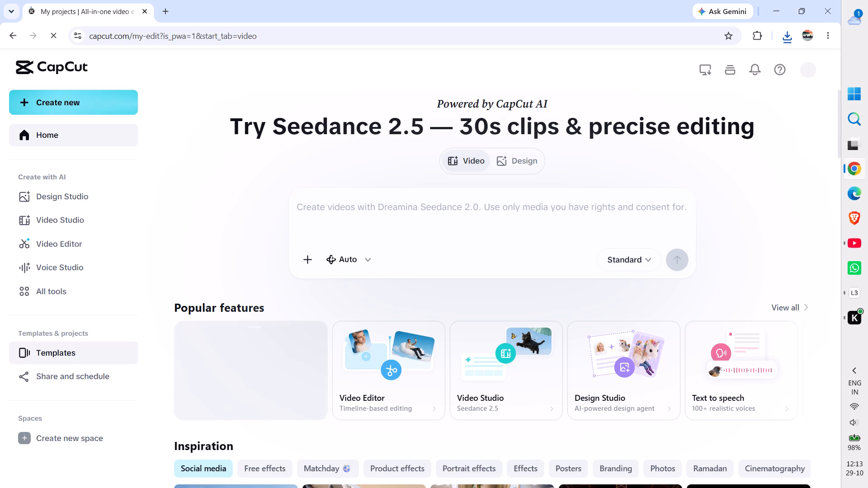
scroll(70, 328, down, 1)
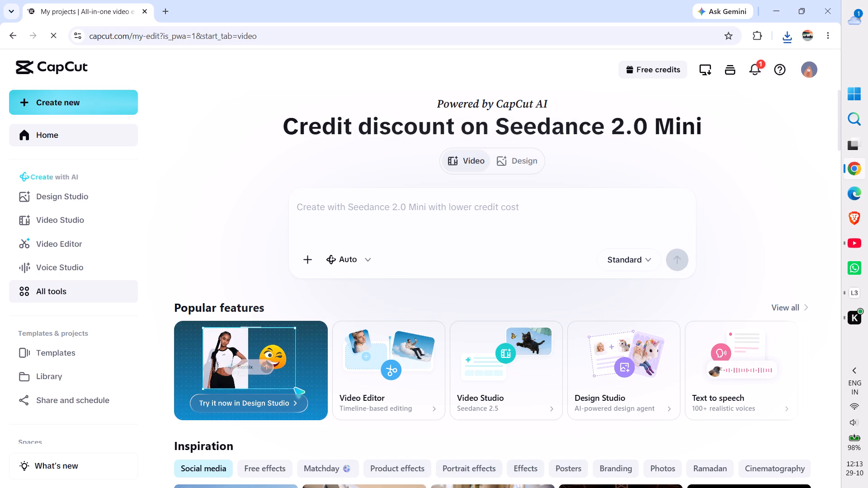
scroll(67, 346, down, 4)
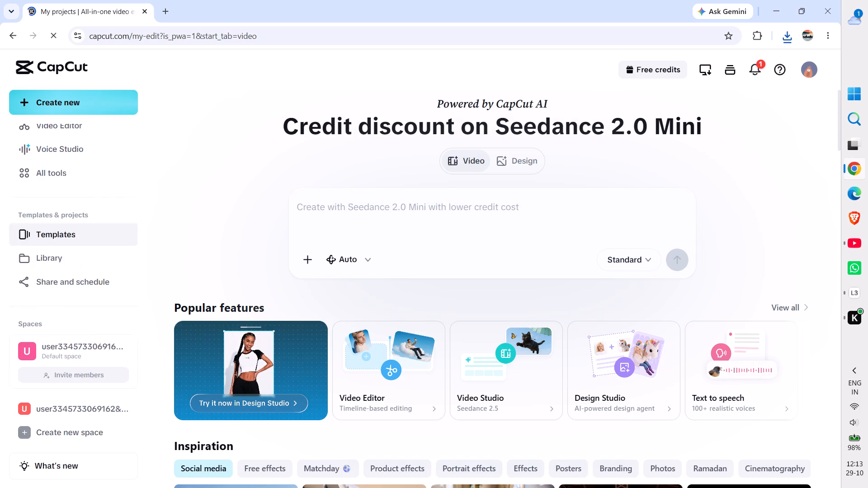
click(42, 354)
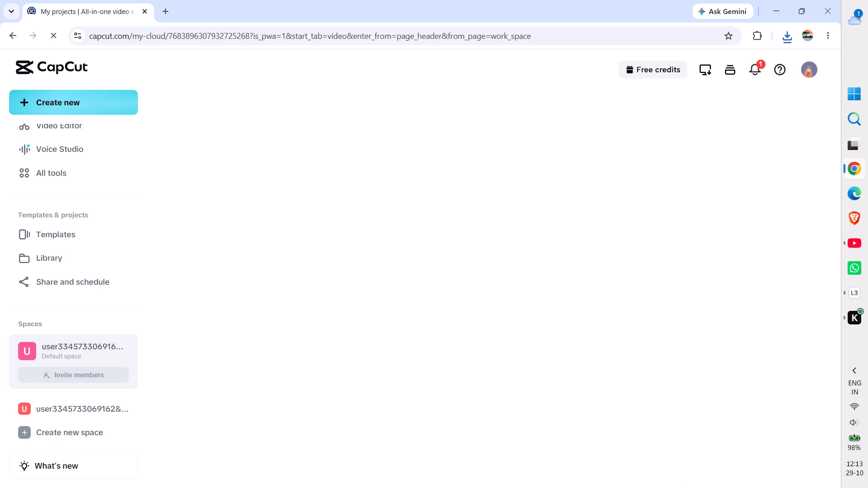
Switch to Loggy3, stop the running recording session and start a new one.
click(853, 293)
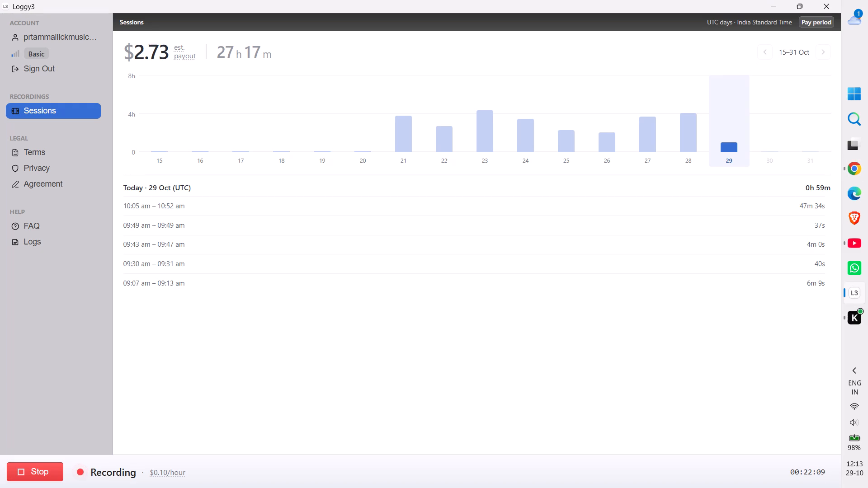
click(25, 470)
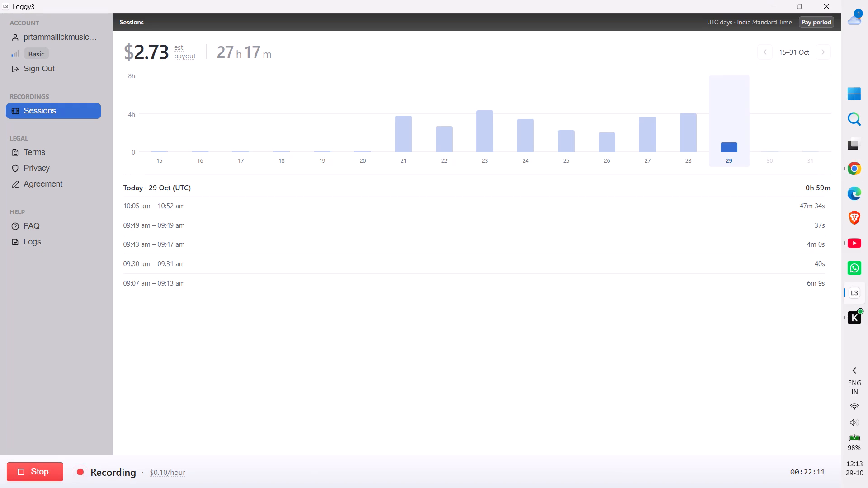
click(25, 470)
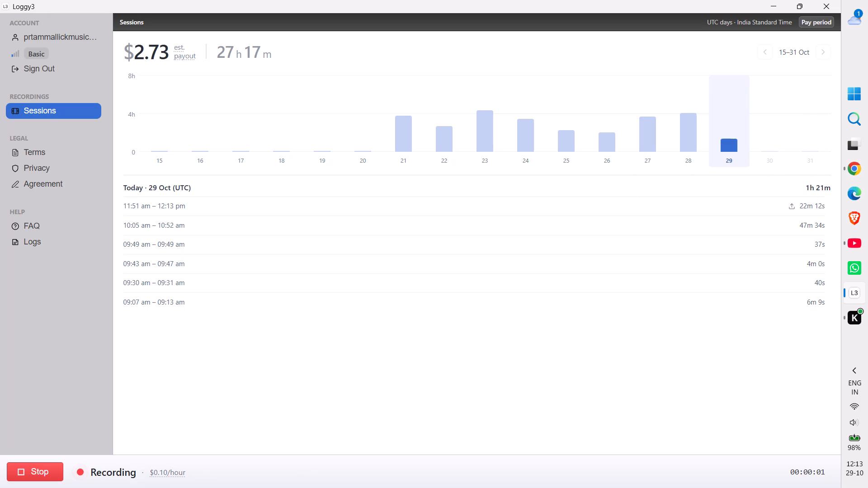
click(848, 156)
right_click(232, 271)
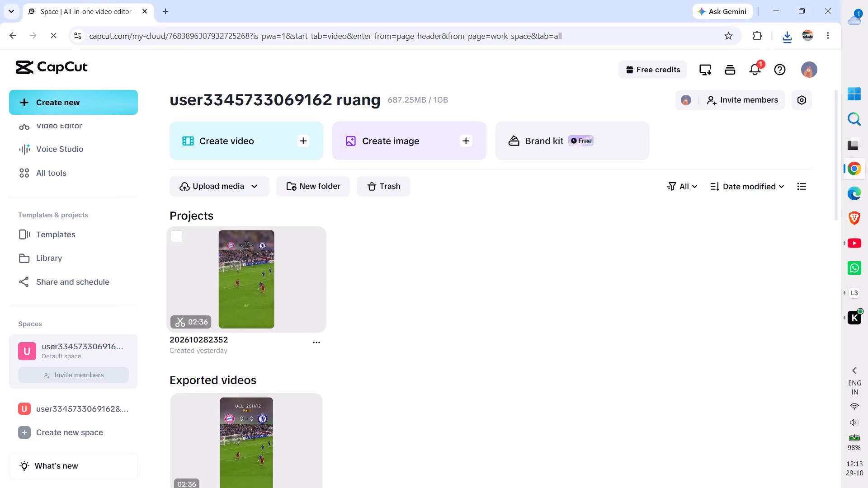
click(266, 424)
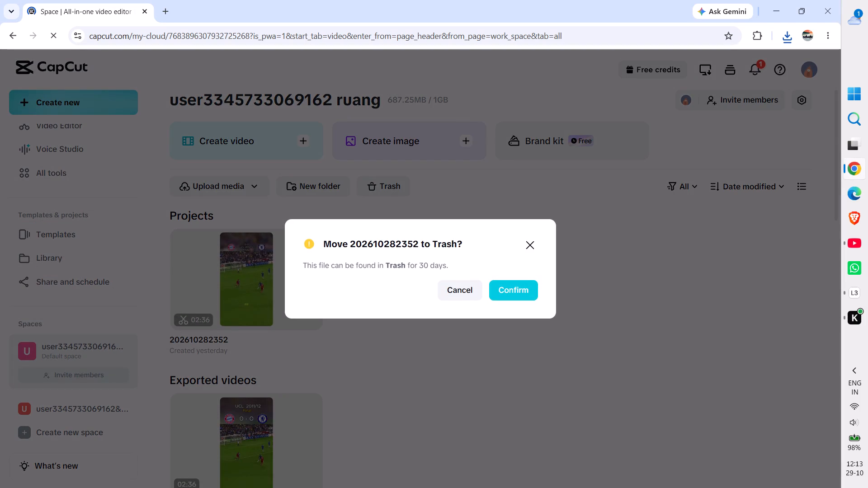
click(513, 290)
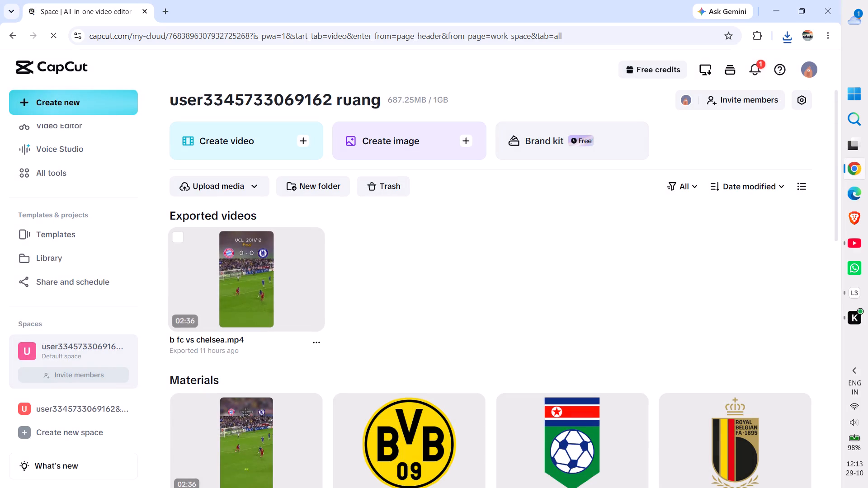
Move the exported video "b fc vs chelsea.mp4" to Trash.
right_click(271, 275)
click(321, 438)
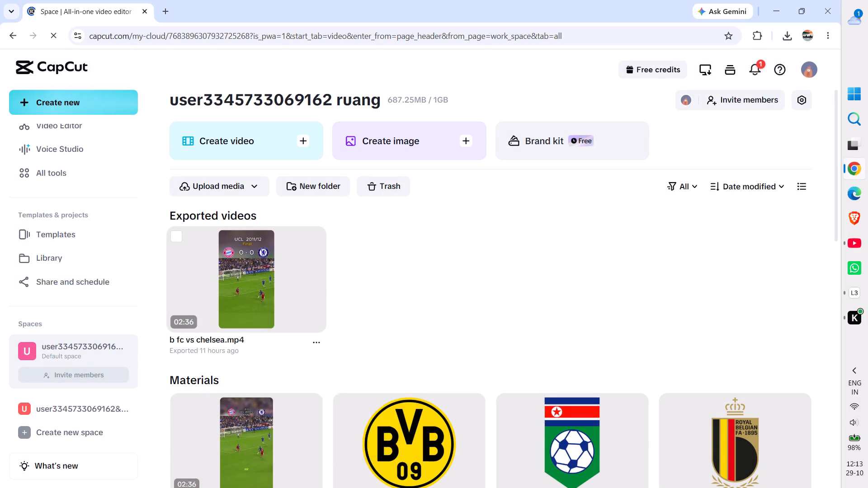
click(509, 299)
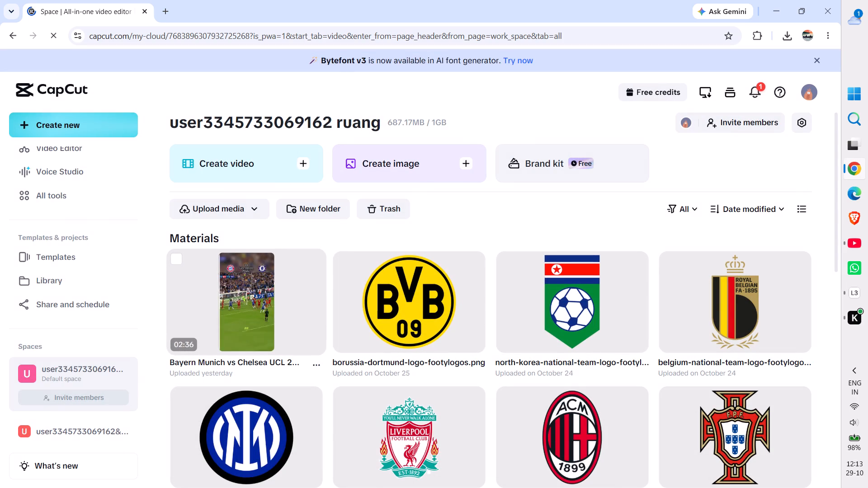
Move the Bayern Munich vs Chelsea UCL video in Materials to Trash.
right_click(246, 301)
click(278, 476)
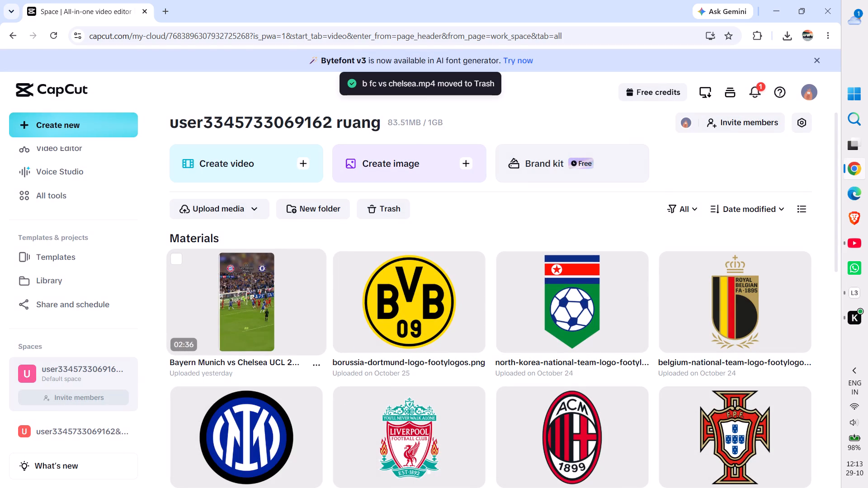
click(522, 309)
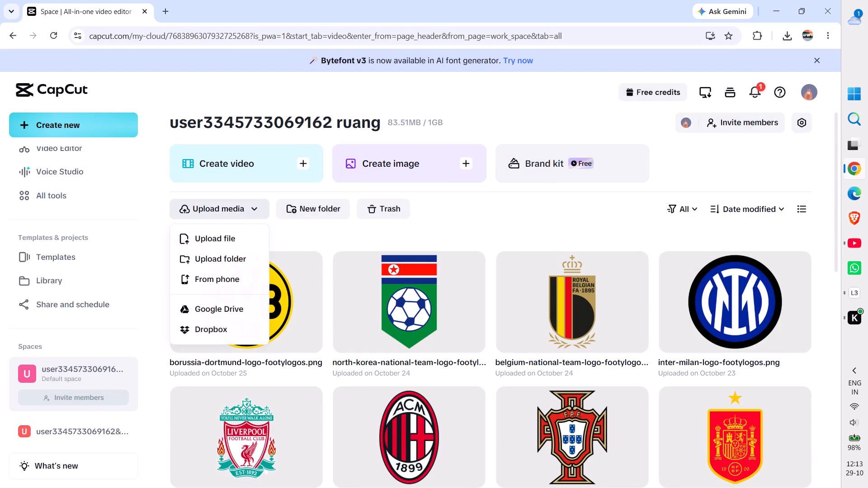
Upload the Manchester City vs Manchester United EPL 2013/14 video from the Downloads folder to the CapCut space.
click(217, 236)
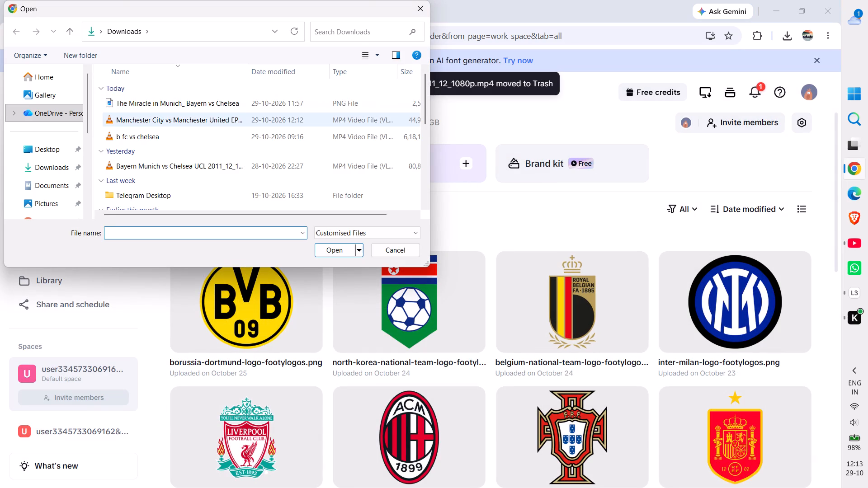
double_click(169, 120)
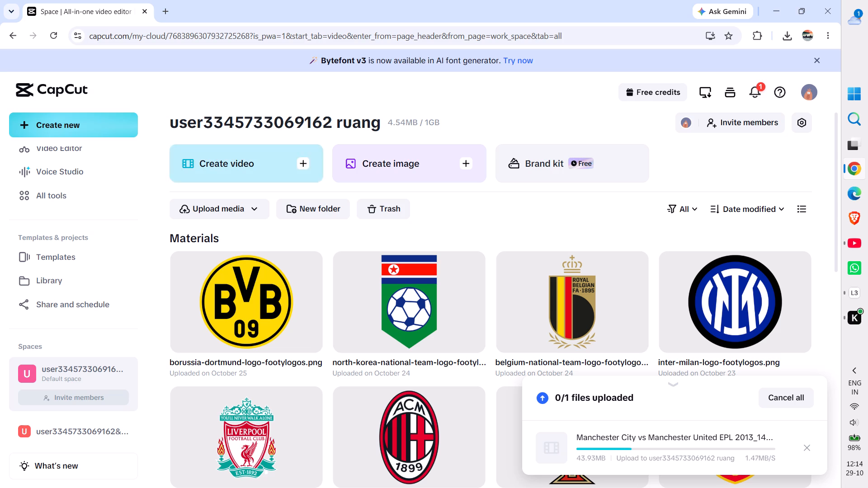
Open the FootyLogos website in a new browser tab while the video upload finishes.
click(164, 7)
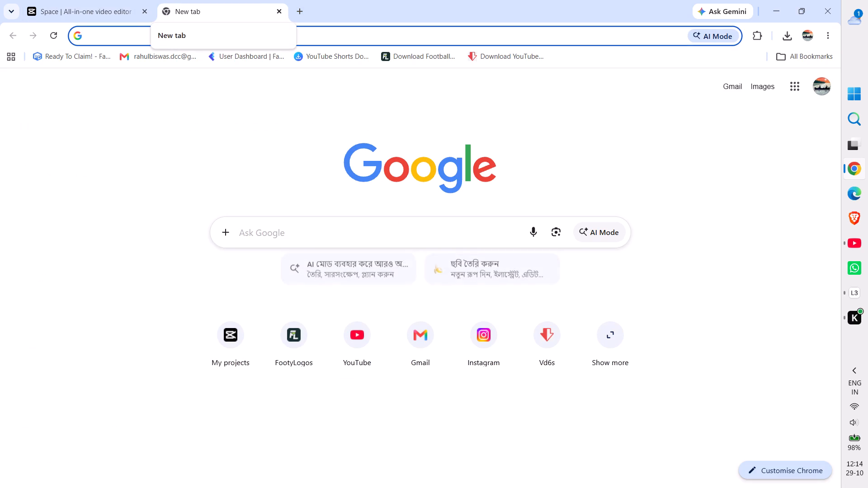
click(297, 330)
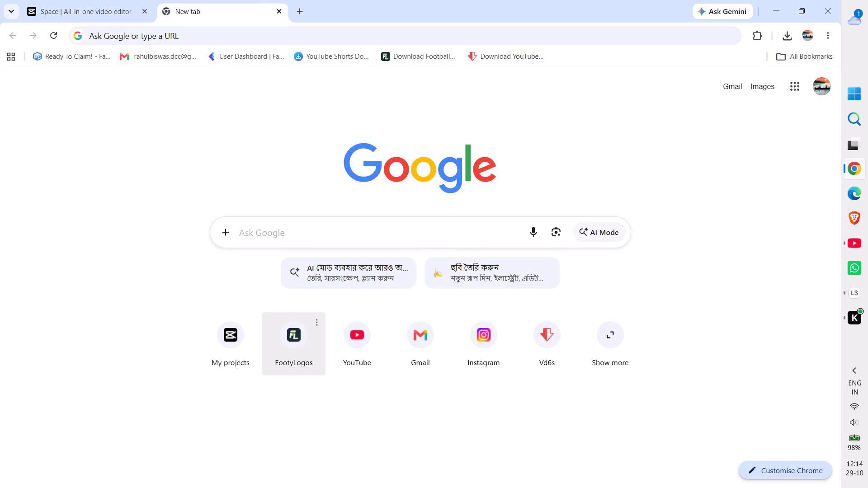
click(114, 0)
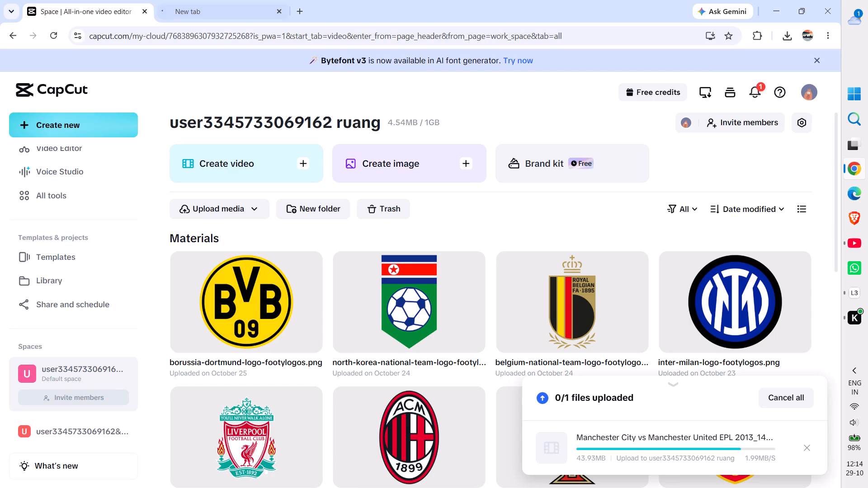
click(847, 238)
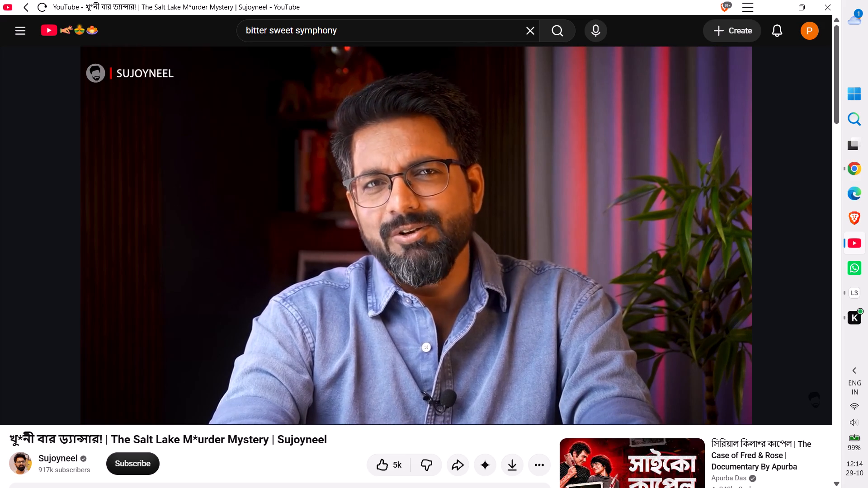
click(847, 238)
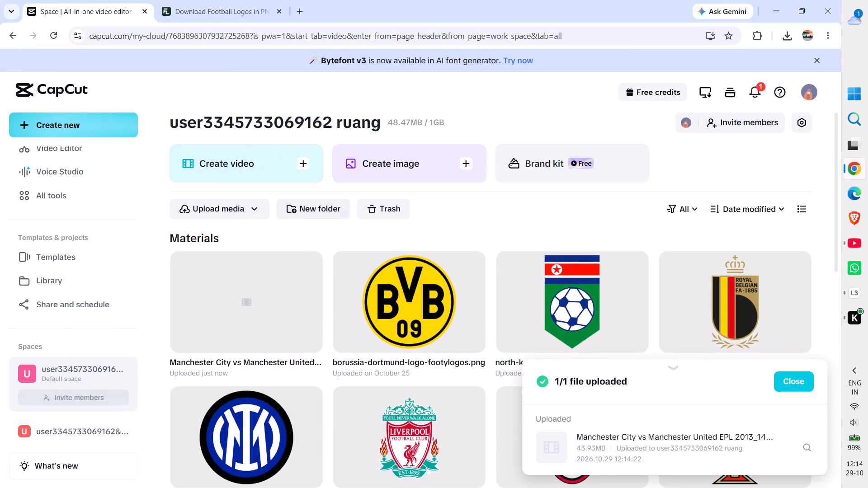
click(238, 2)
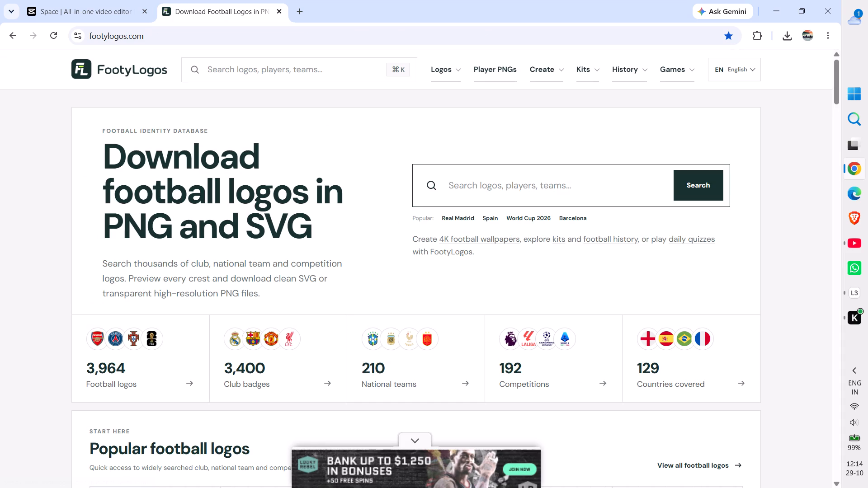
Search FootyLogos for "manc", open the Manchester City page and examine its logo variants.
click(461, 190)
text(man)
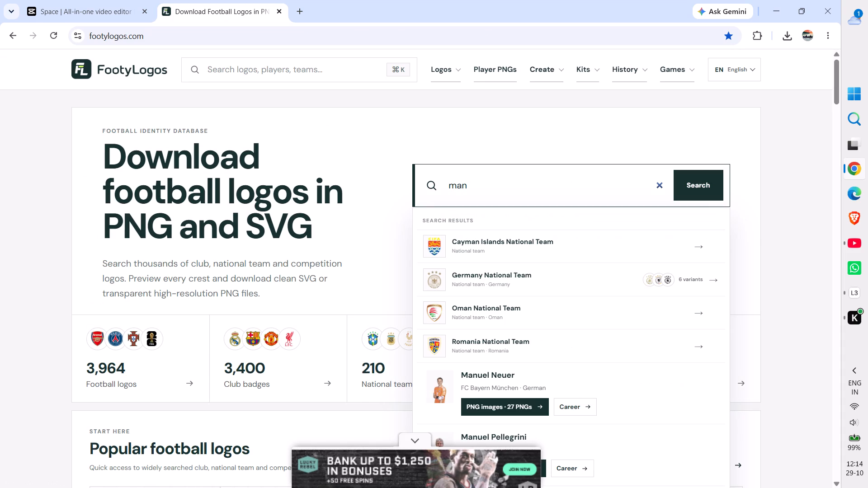
key(c)
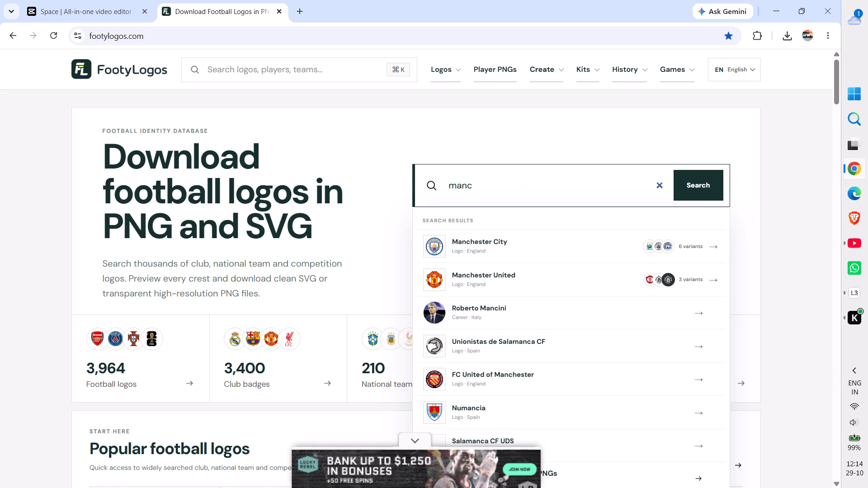
click(493, 251)
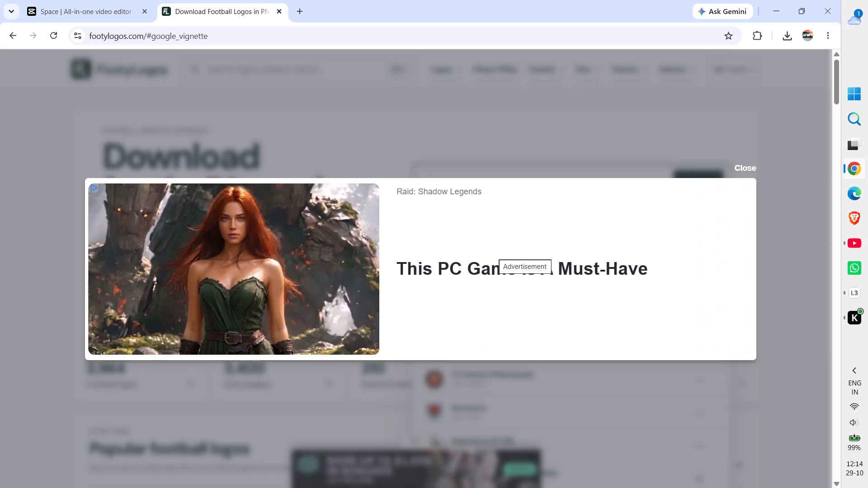
click(737, 164)
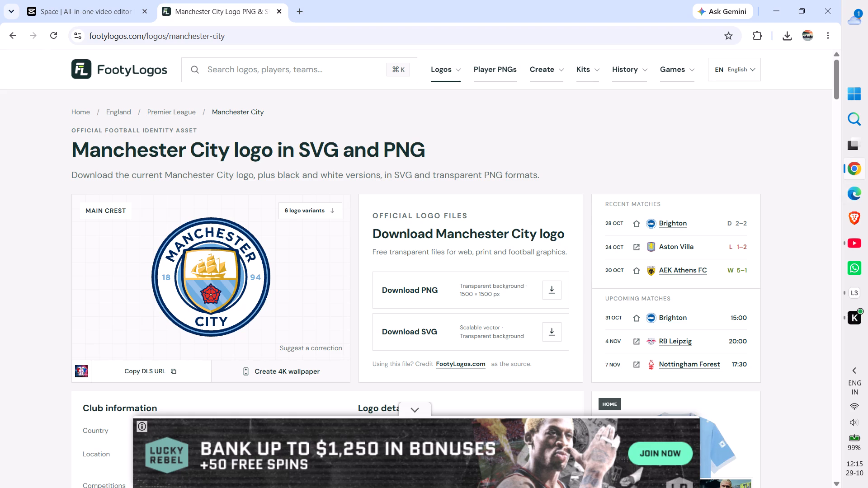
click(314, 213)
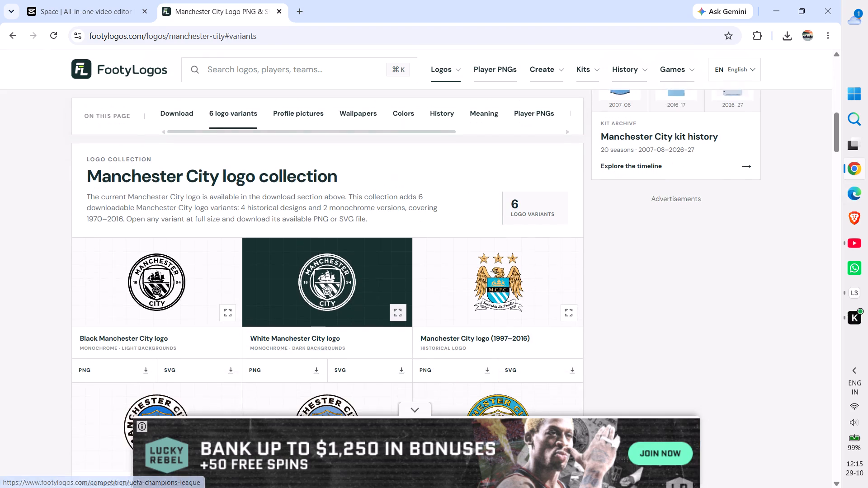
scroll(441, 239, down, 1)
scroll(441, 240, up, 2)
scroll(442, 239, down, 2)
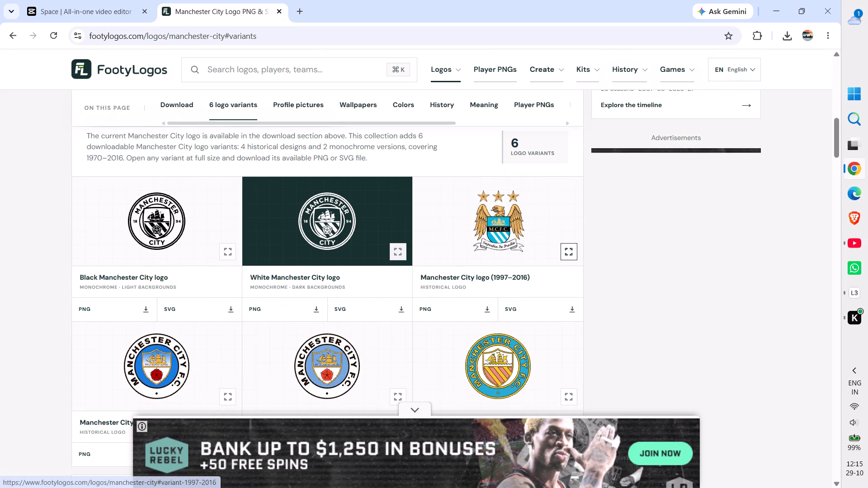
Switch to the CapCut space, dismiss the upload notice and look through Materials for Manchester City and Manchester United logos.
click(99, 0)
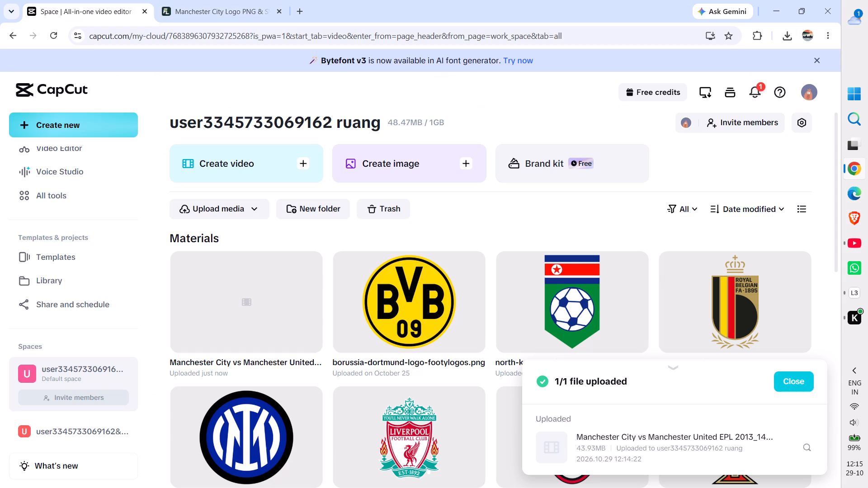
scroll(471, 308, down, 2)
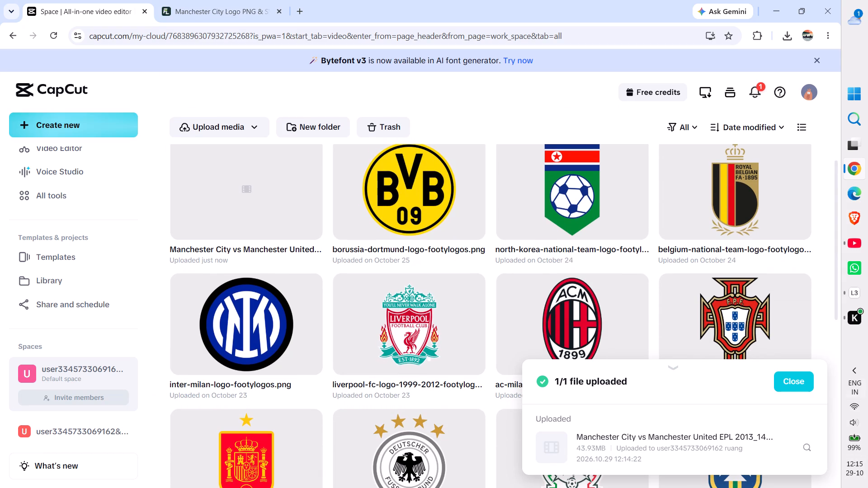
click(788, 382)
scroll(251, 465, down, 7)
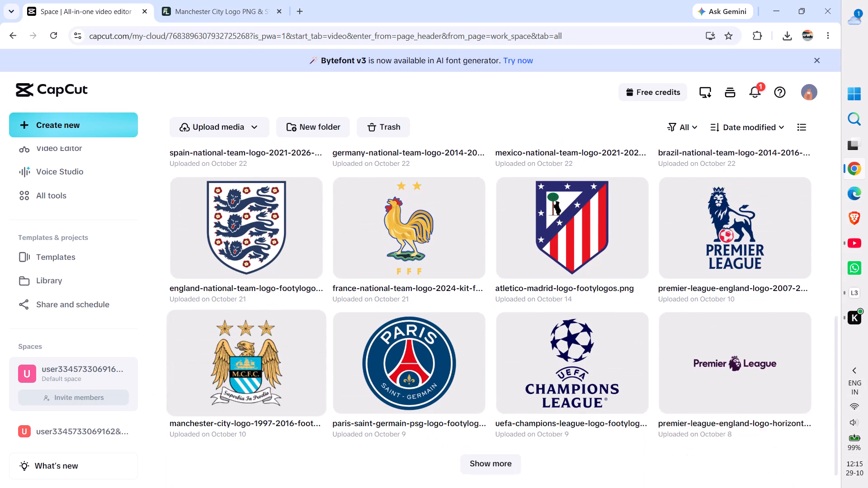
scroll(252, 464, down, 2)
click(495, 432)
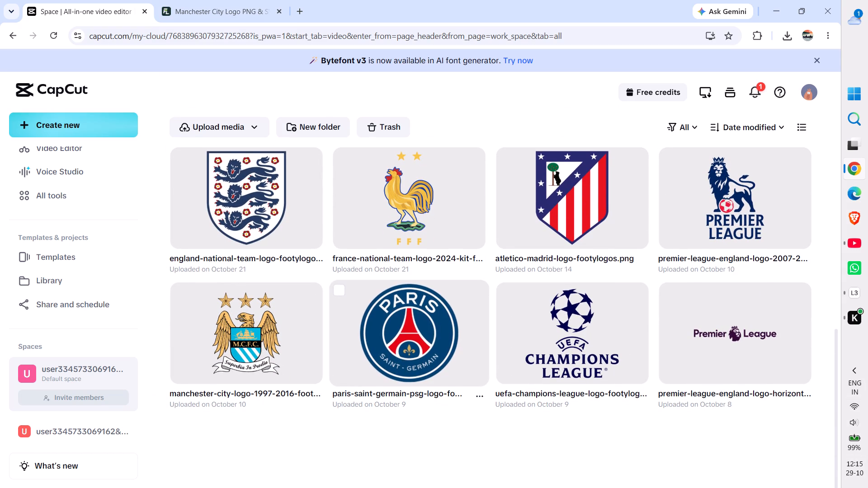
scroll(470, 298, down, 9)
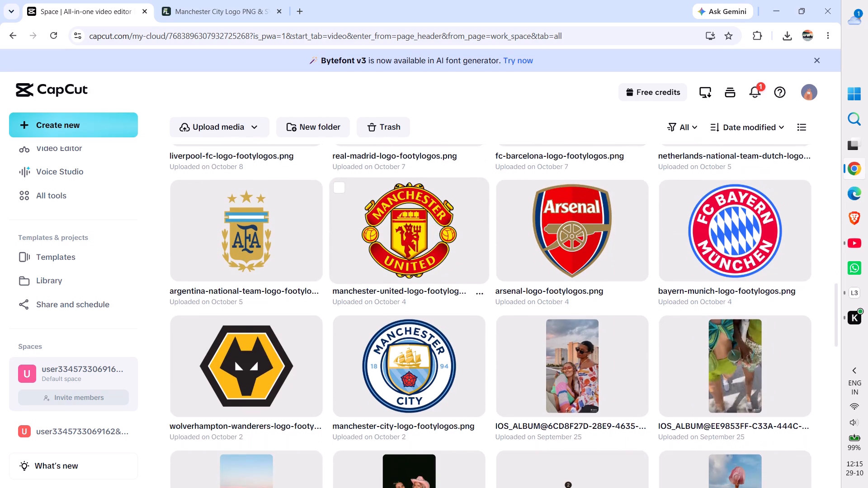
scroll(467, 293, up, 4)
scroll(467, 293, down, 1)
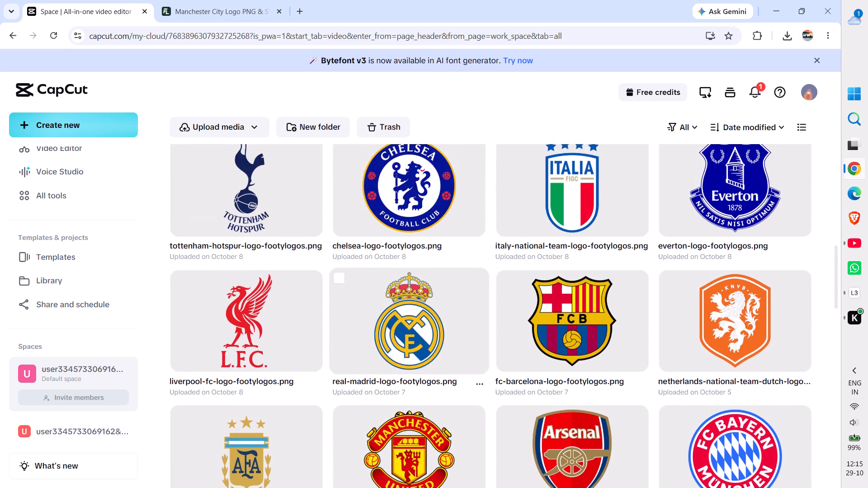
scroll(467, 293, down, 4)
scroll(467, 291, up, 3)
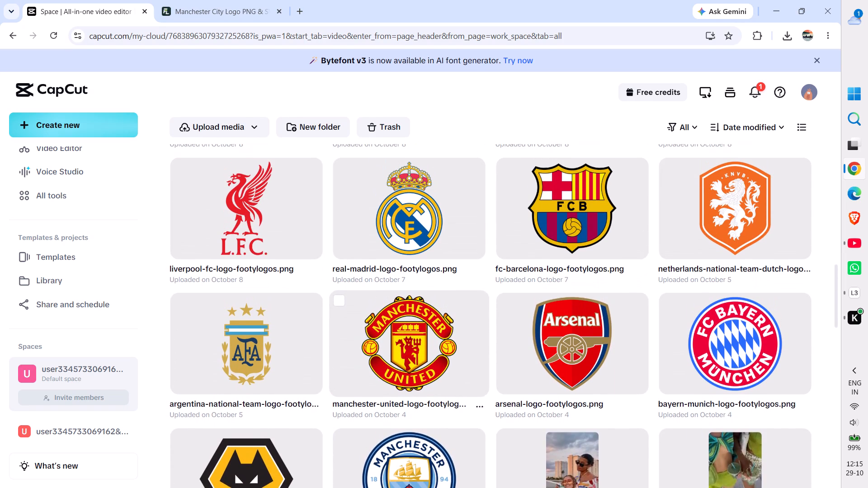
scroll(467, 291, up, 5)
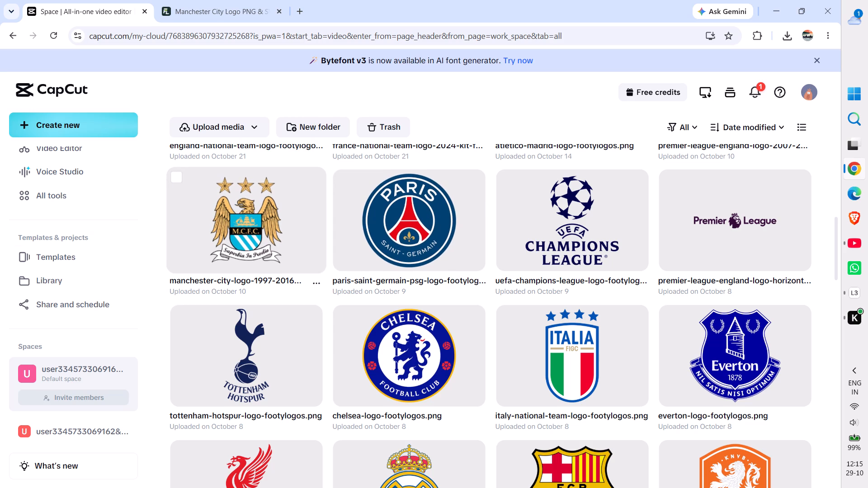
Return to FootyLogos, search for "manches", examine the Manchester United logo variants, and close the site.
click(226, 15)
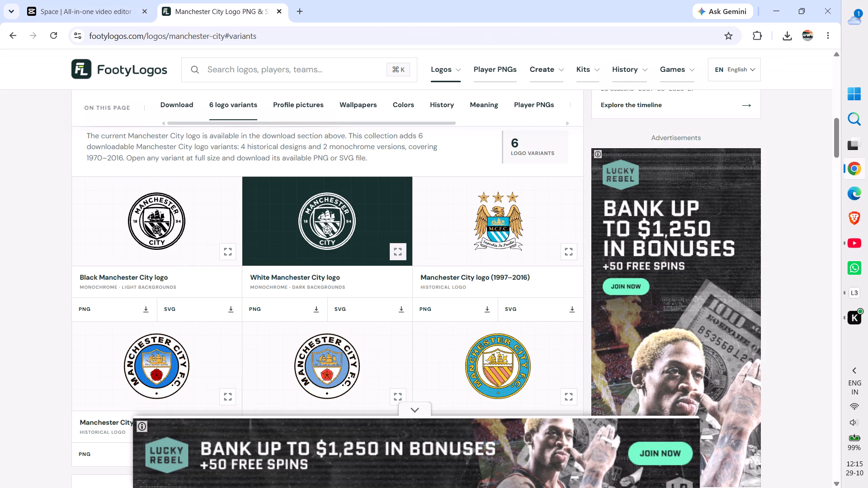
click(335, 74)
text(man)
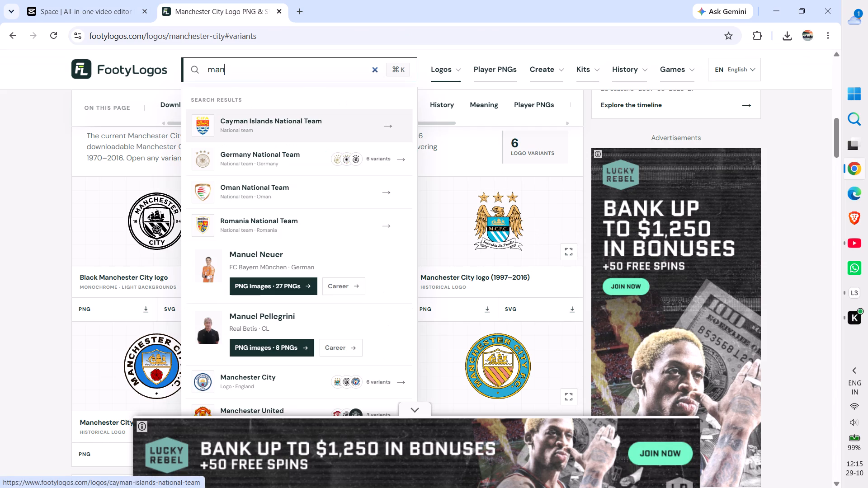
key(space)
text(u)
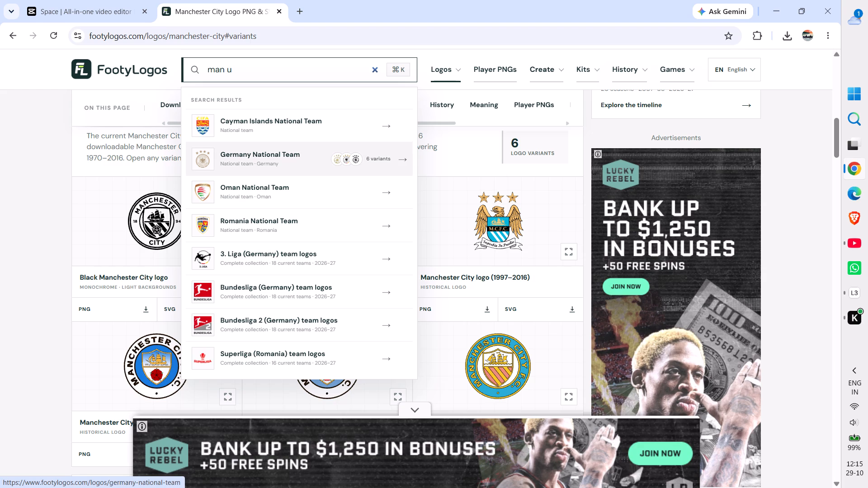
key(BackSpace)
key(BackSpace)
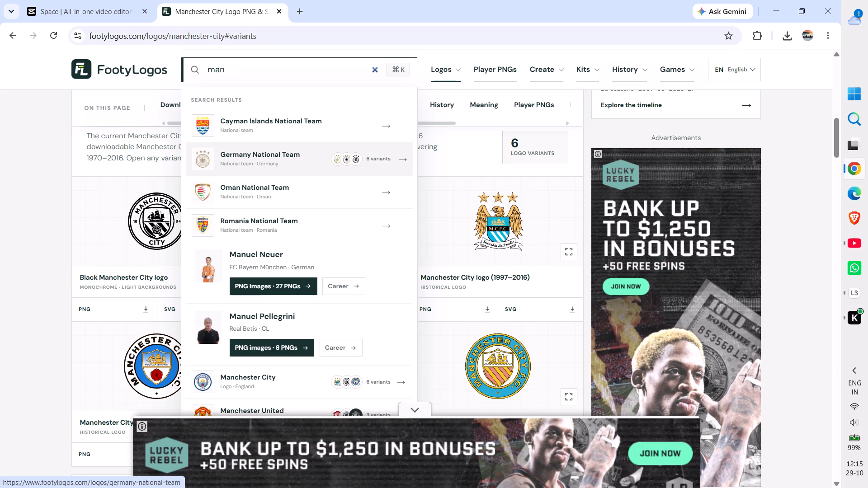
text(ches)
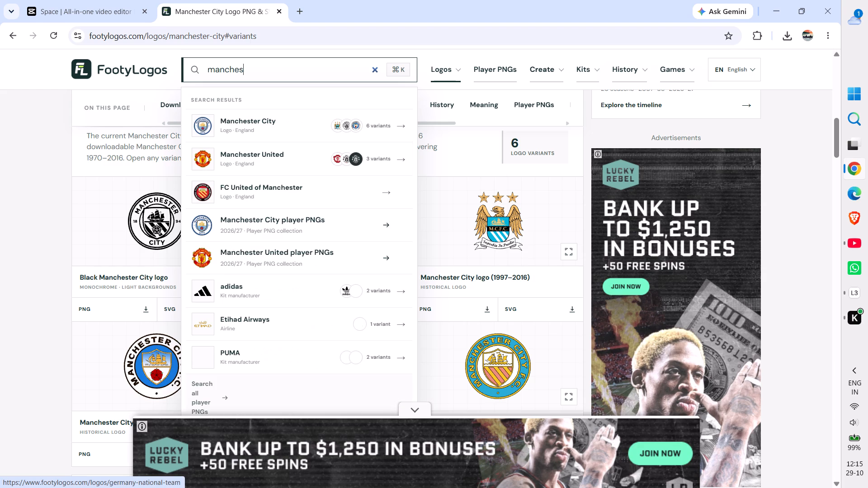
click(285, 163)
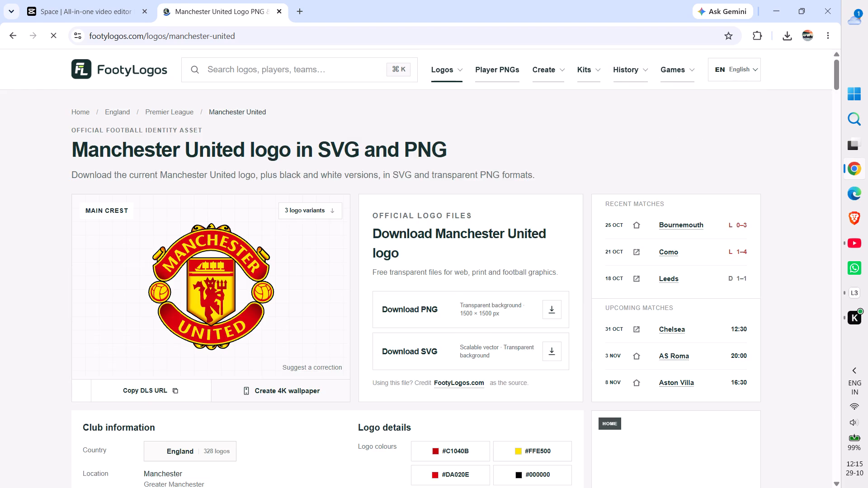
scroll(336, 292, down, 7)
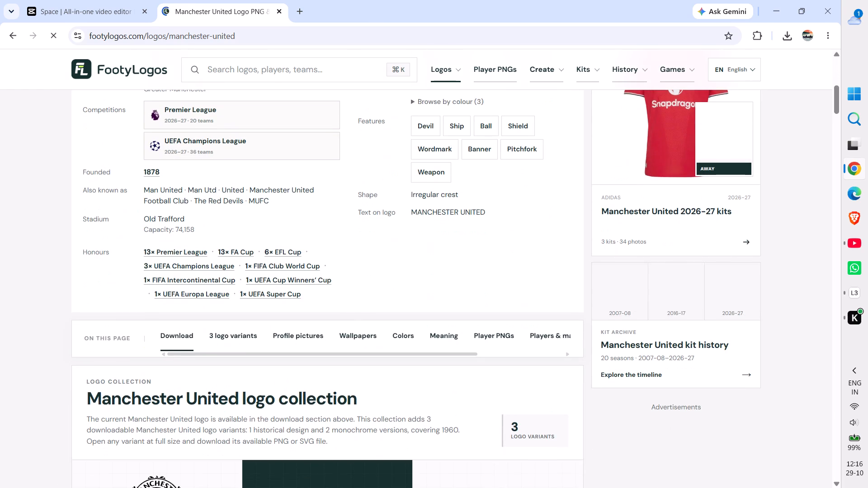
scroll(338, 289, down, 6)
scroll(338, 288, up, 3)
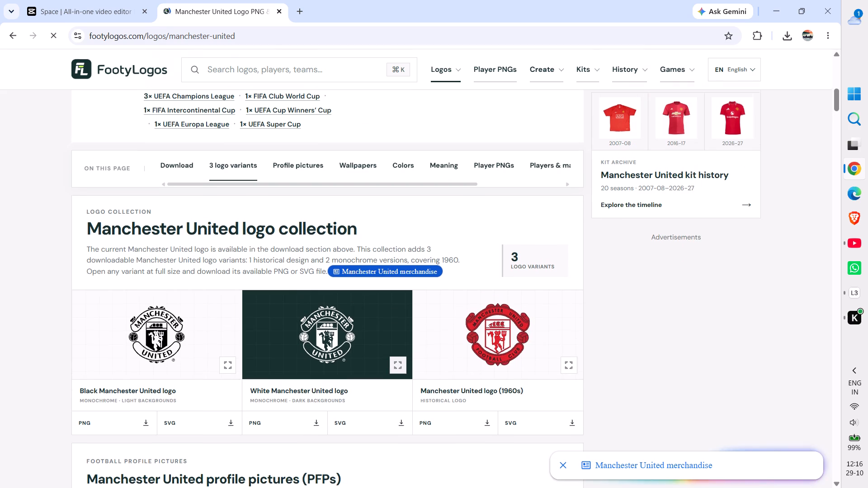
click(278, 10)
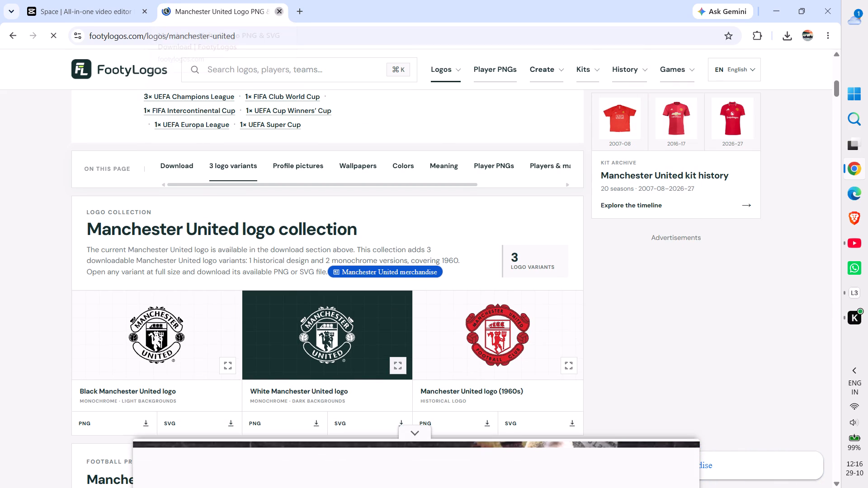
Create a new video project from the CapCut space.
scroll(300, 277, up, 17)
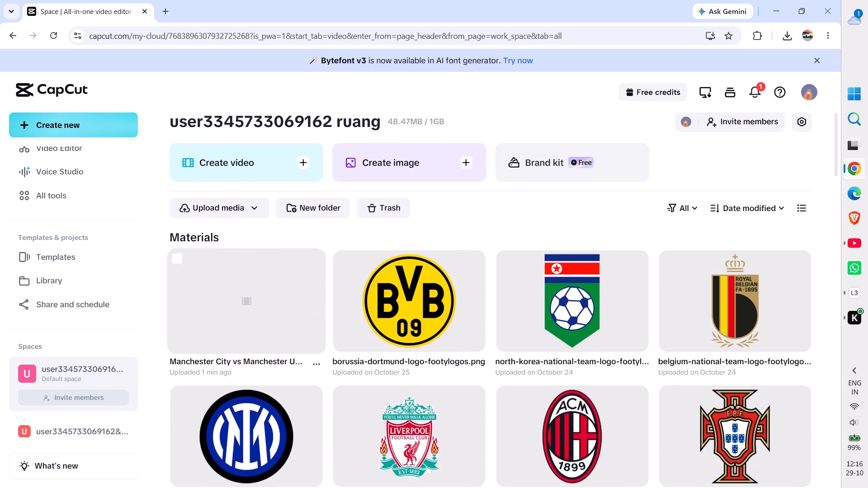
scroll(298, 275, up, 6)
click(259, 156)
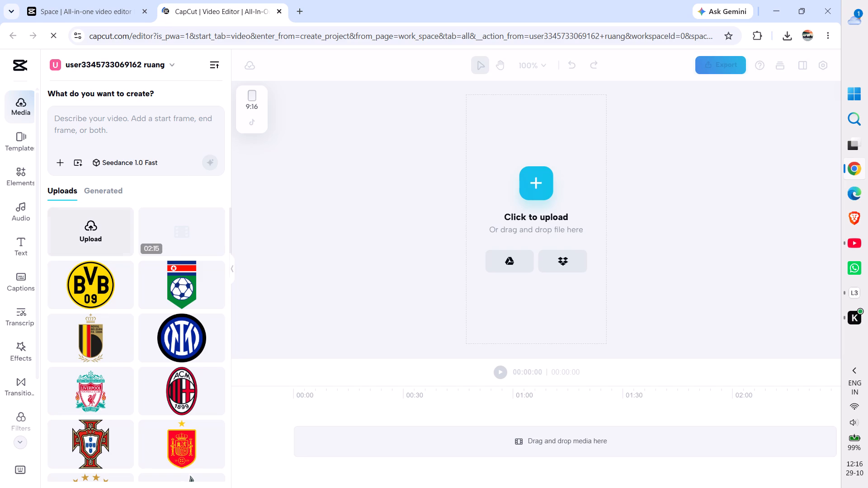
Switch to Loggy3 to check the recording status and sessions.
click(855, 294)
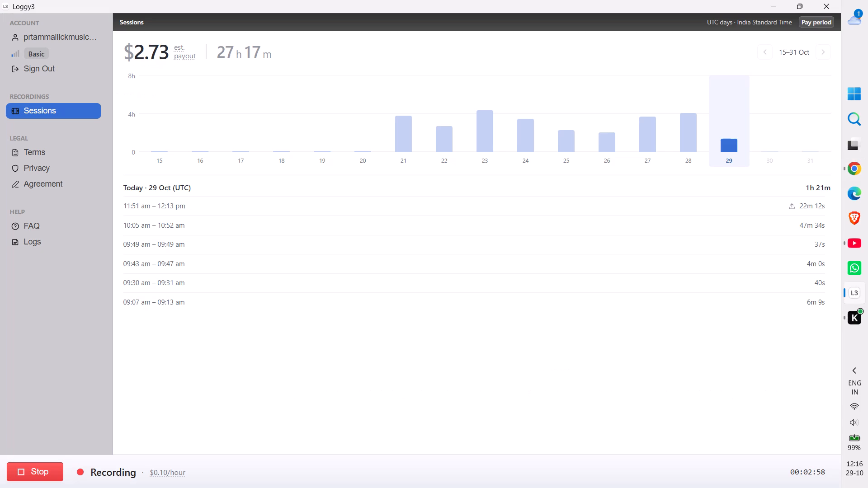
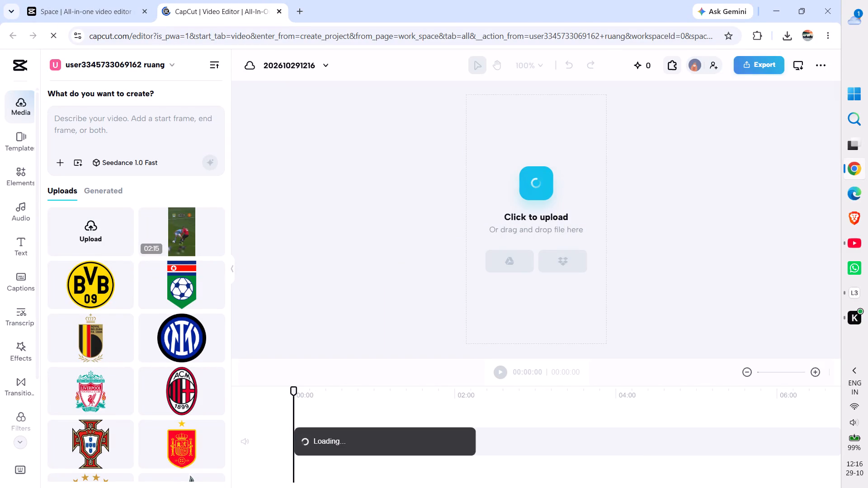
Collapse the media library beside the video preview.
click(231, 270)
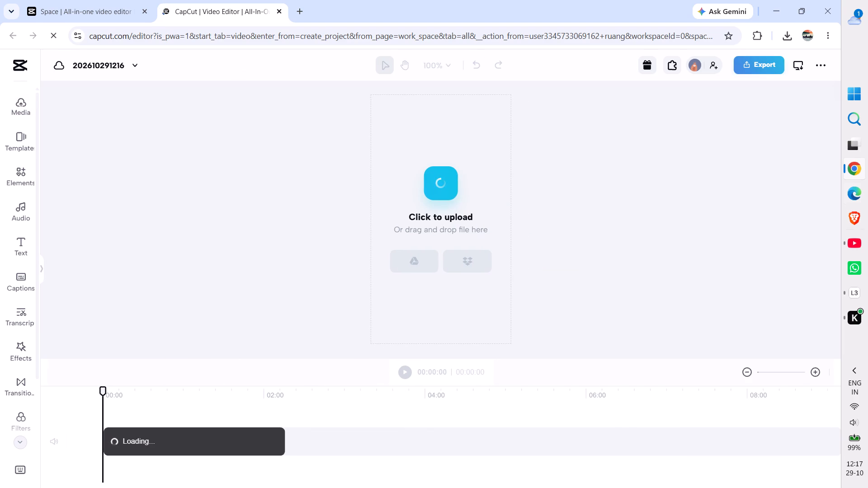
Switch to Microsoft Edge, open Instagram and go to the direct messages inbox.
click(851, 193)
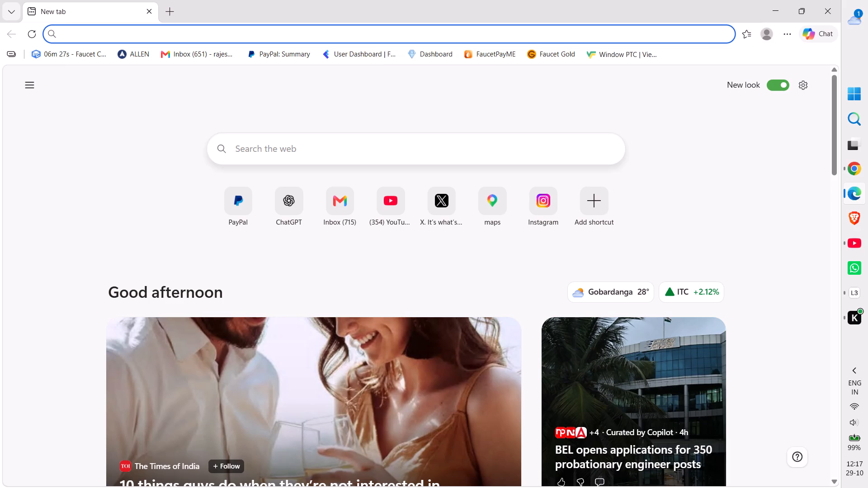
click(545, 205)
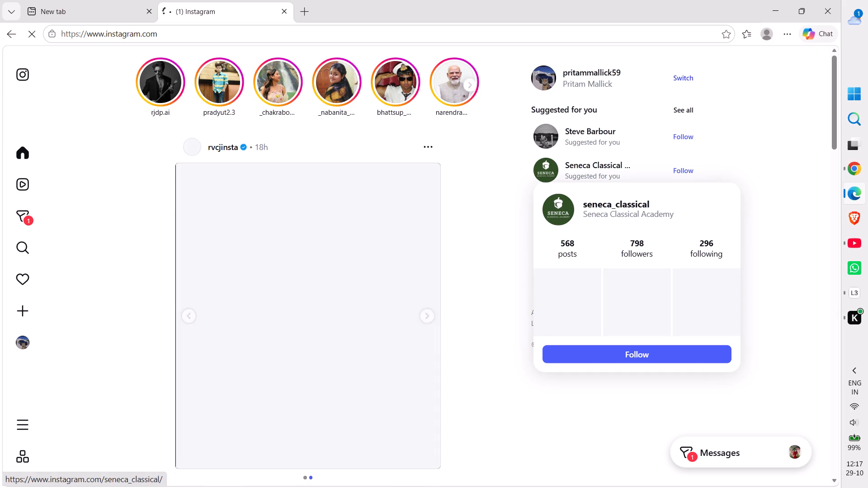
click(24, 223)
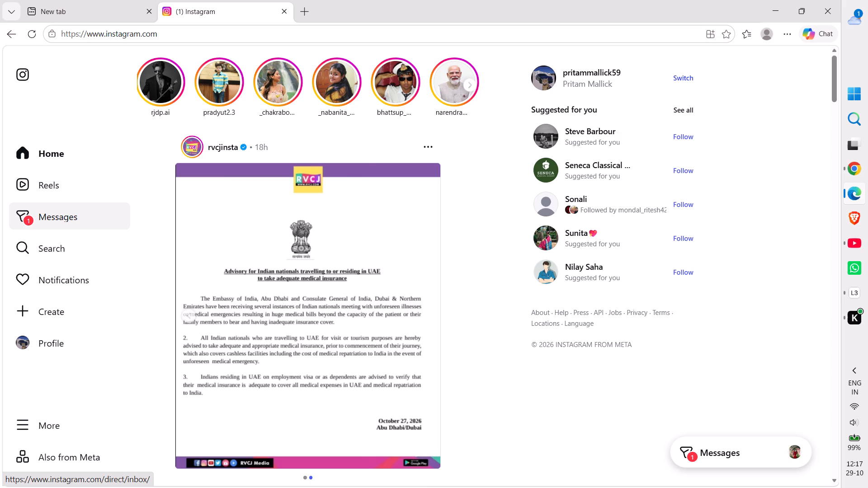
click(29, 216)
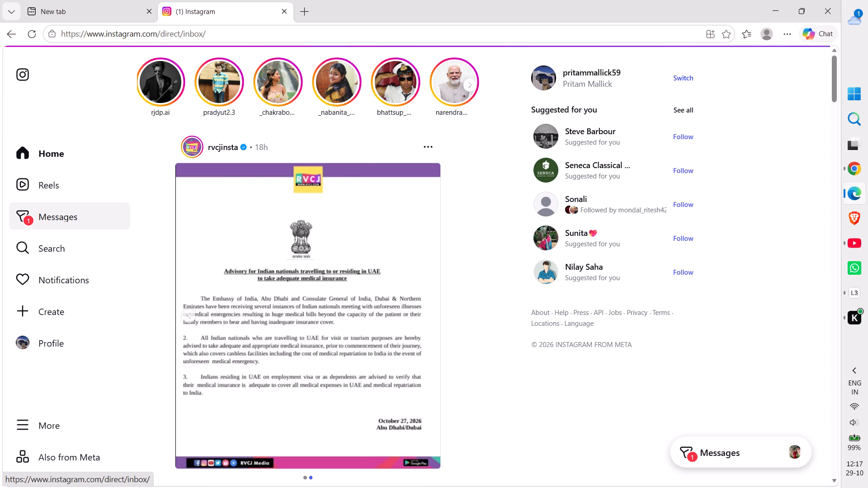
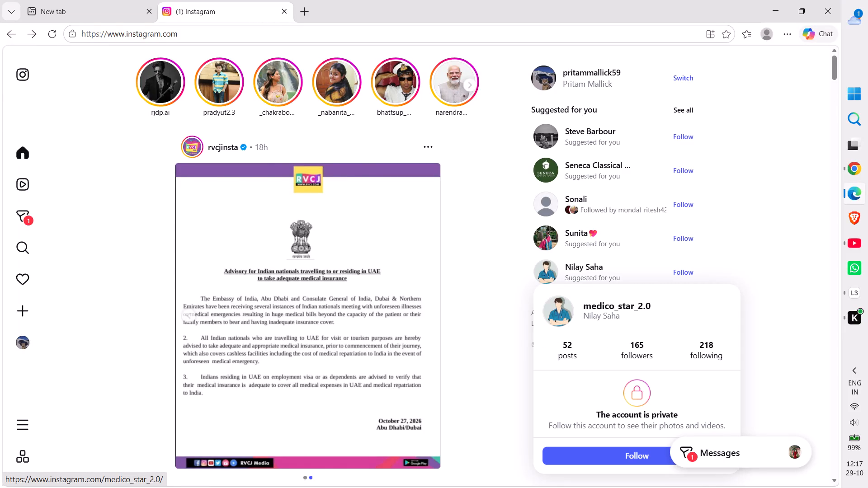
Close the Instagram page and the remaining empty browser page to return to the CapCut editor.
click(284, 10)
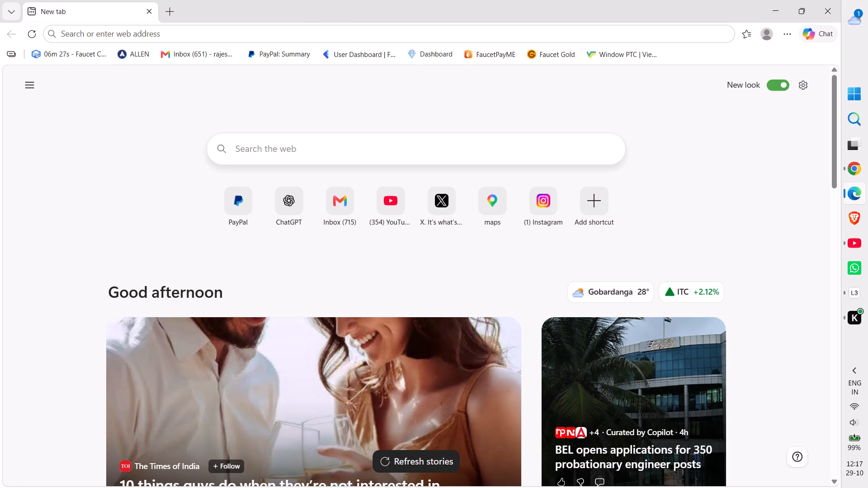
click(148, 11)
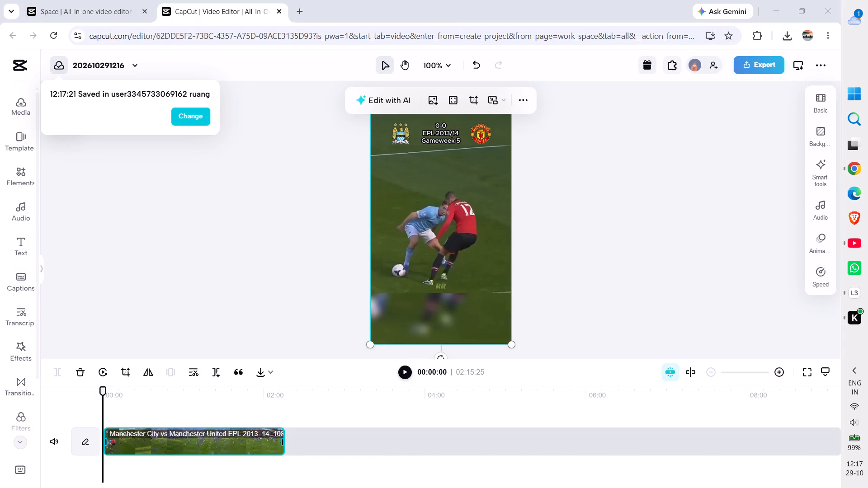
Dismiss the save-location notice and select the Manchester City vs Manchester United clip in the preview.
click(234, 162)
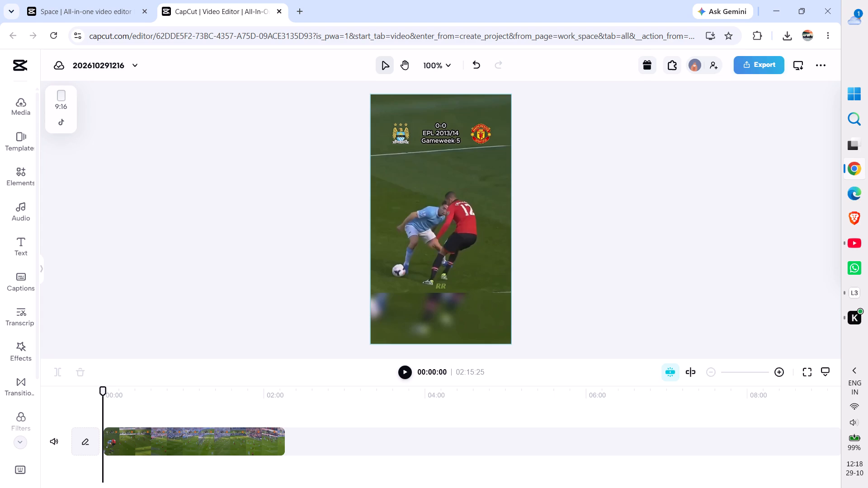
click(428, 268)
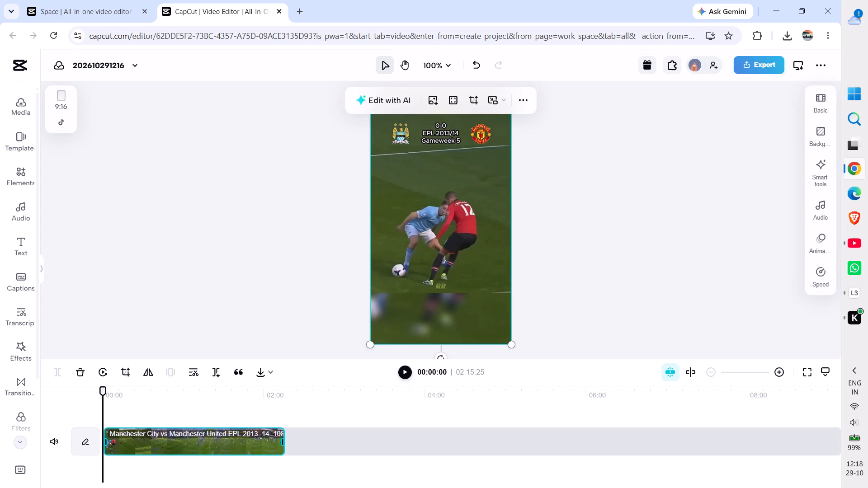
Open manual Crop for the match clip and trim its upper edge down past most of the club logos and scoreboard text.
click(467, 97)
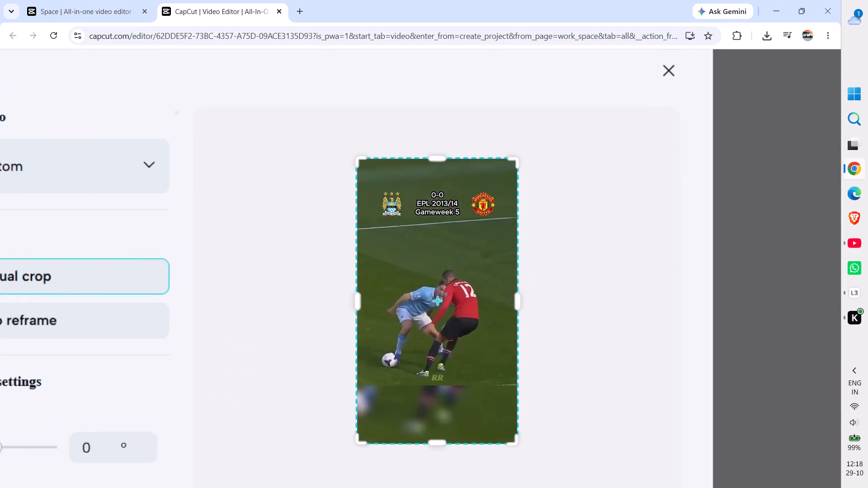
scroll(567, 191, down, 1)
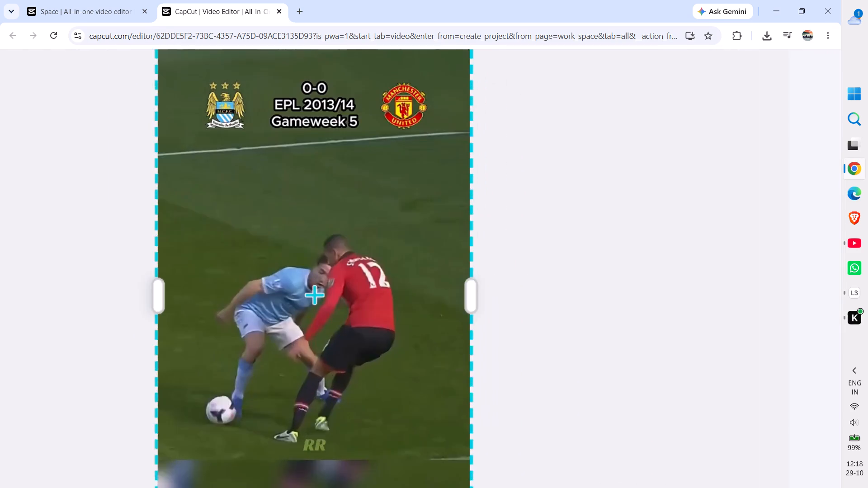
scroll(567, 191, right, 2)
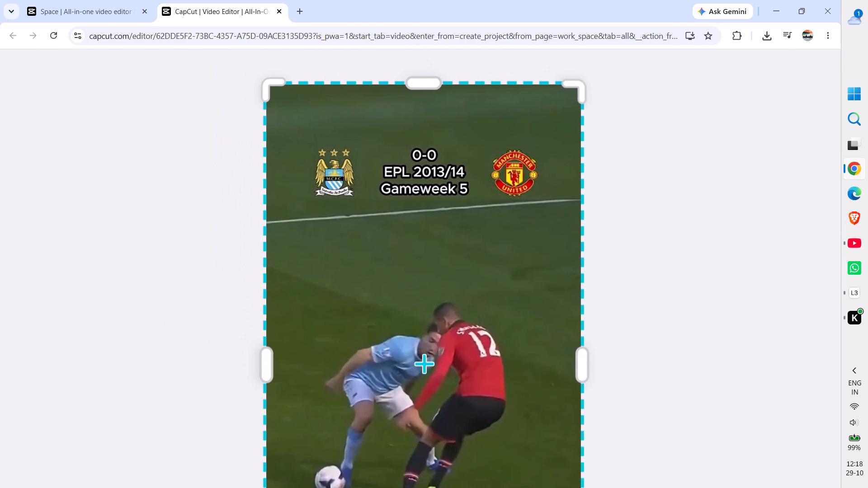
scroll(567, 191, right, 1)
drag(647, 177, 700, 179)
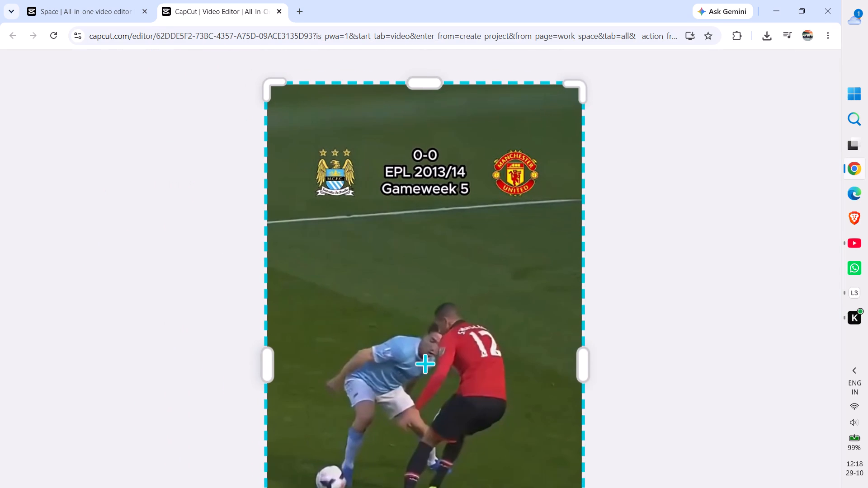
drag(434, 86, 431, 185)
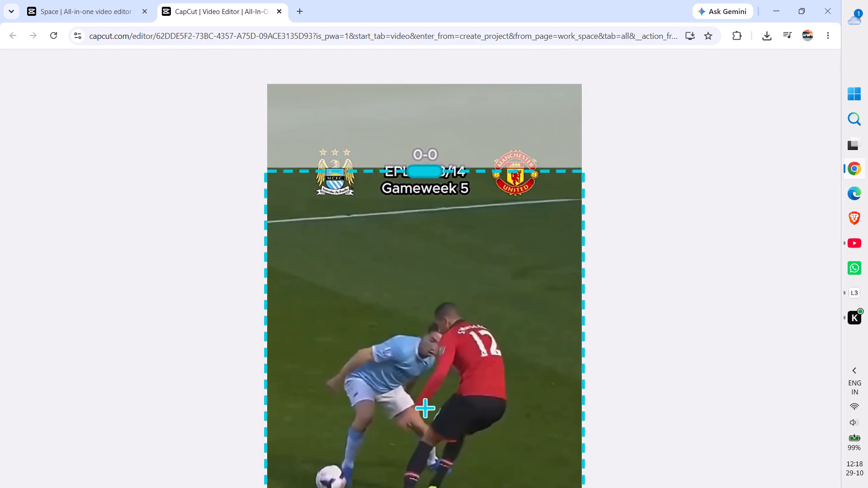
drag(431, 185, 429, 204)
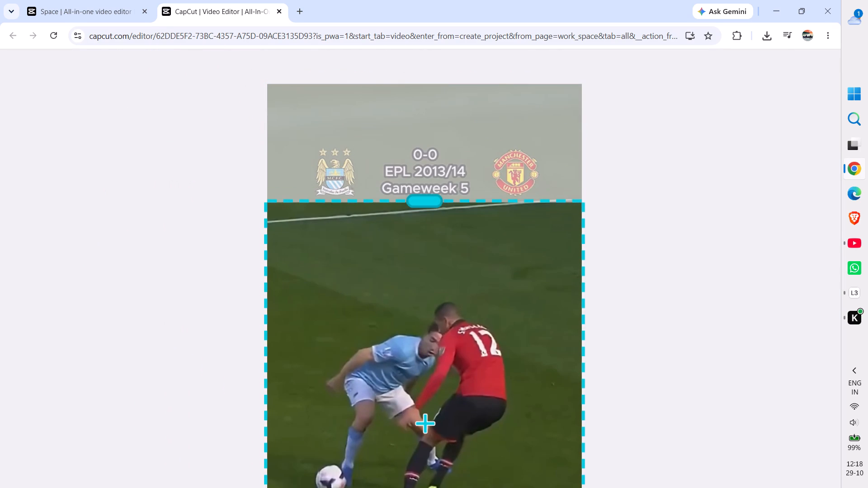
drag(429, 204, 429, 199)
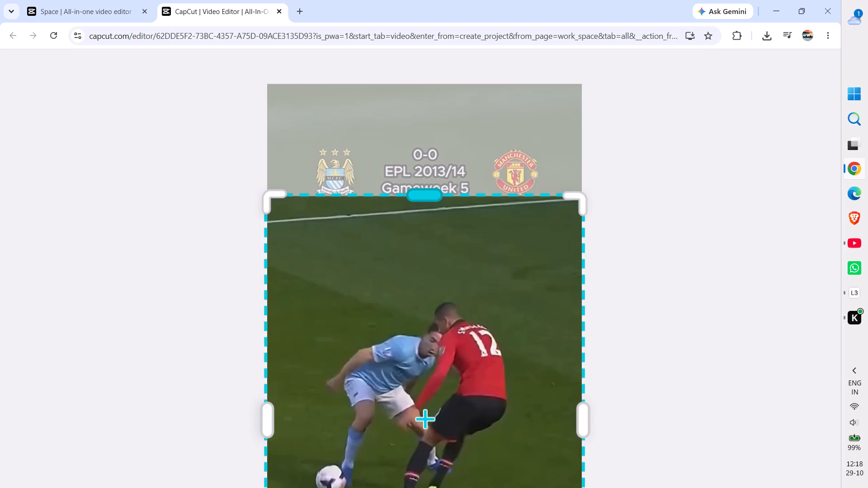
Trim the clip's lower edge to just above the RR watermark, excluding the blurred strip, and apply the crop.
scroll(687, 200, down, 7)
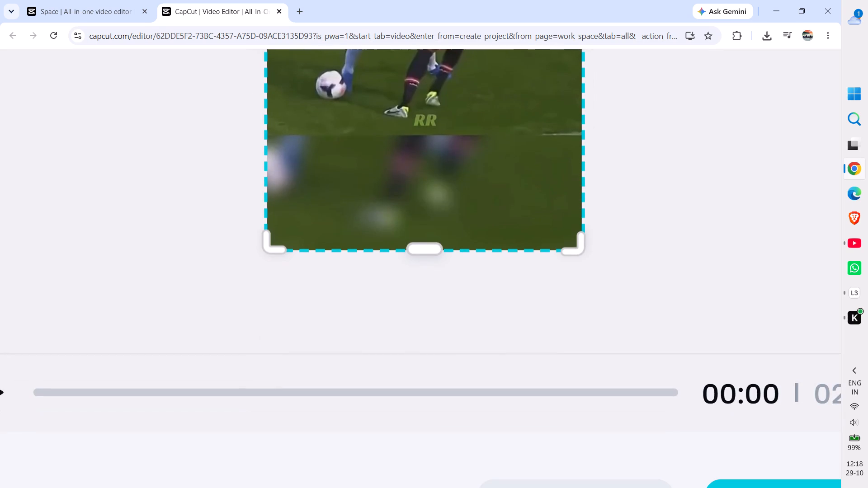
drag(420, 249, 423, 115)
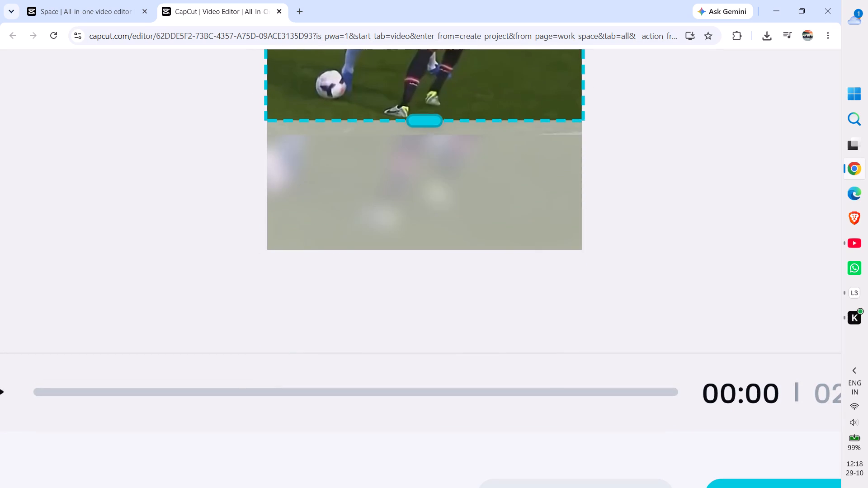
drag(423, 115, 423, 111)
scroll(660, 136, up, 6)
scroll(660, 130, down, 1)
scroll(660, 130, up, 2)
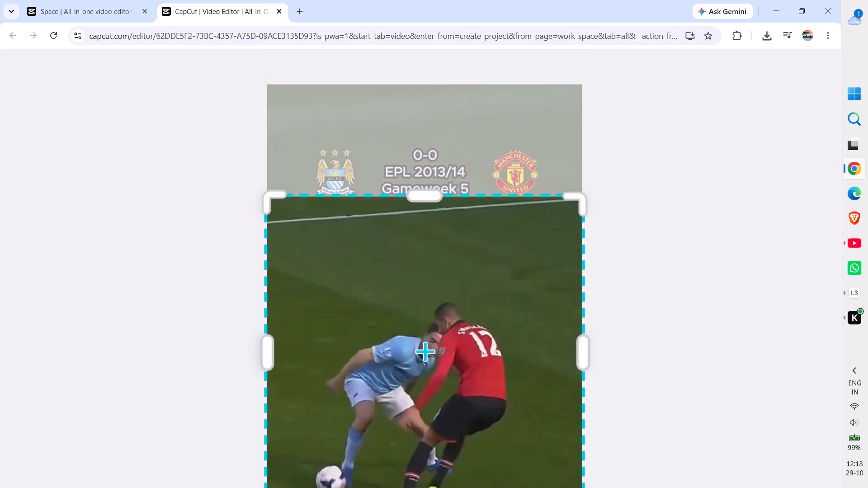
click(705, 180)
scroll(706, 180, down, 4)
drag(712, 178, 714, 179)
scroll(714, 179, down, 2)
scroll(714, 179, up, 1)
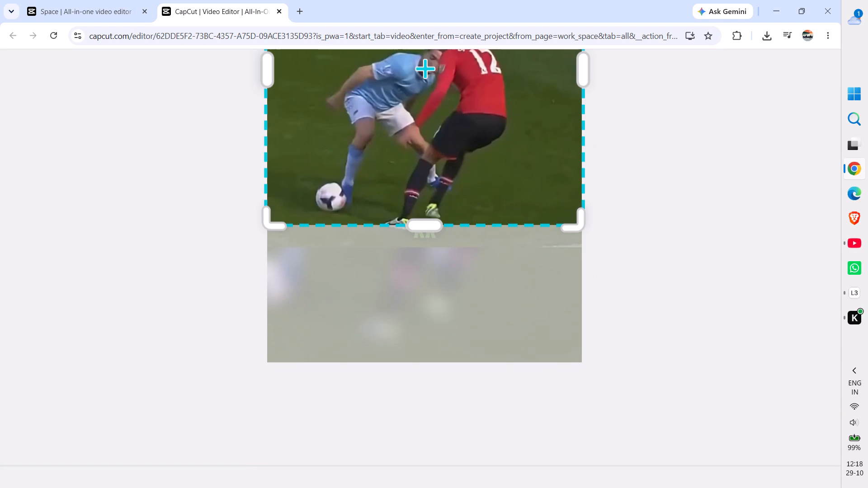
drag(714, 179, 663, 197)
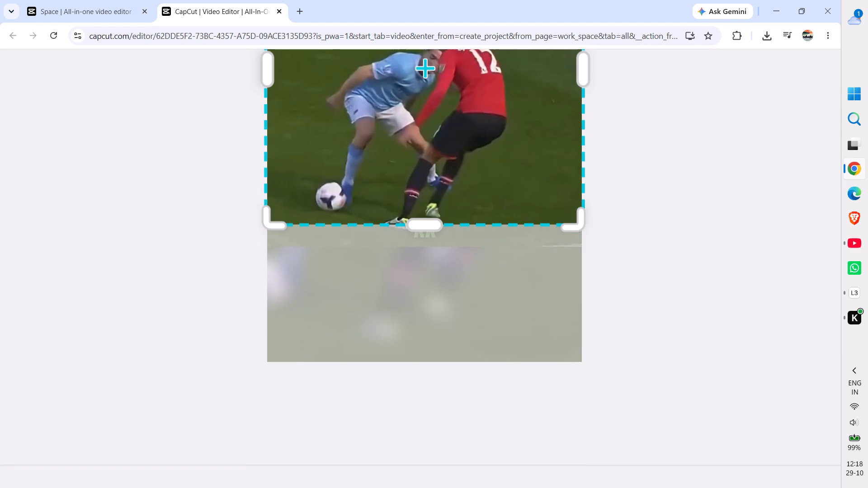
ctrl+scroll(867, 393, down, 8)
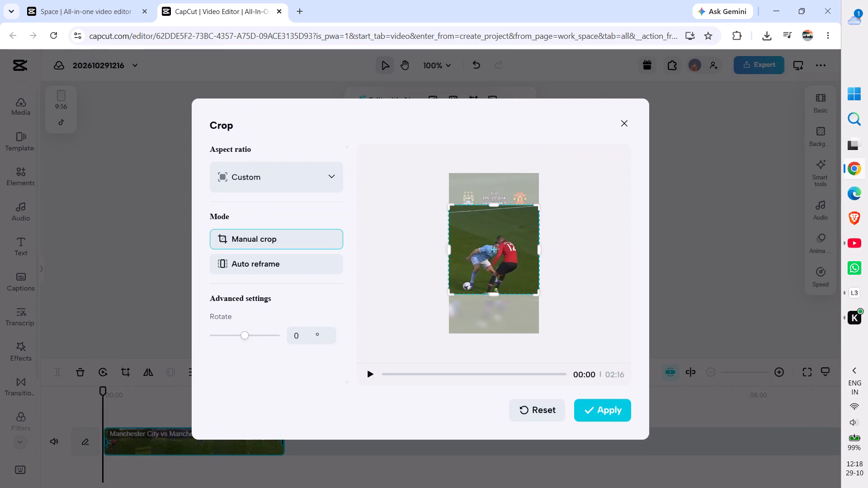
click(607, 409)
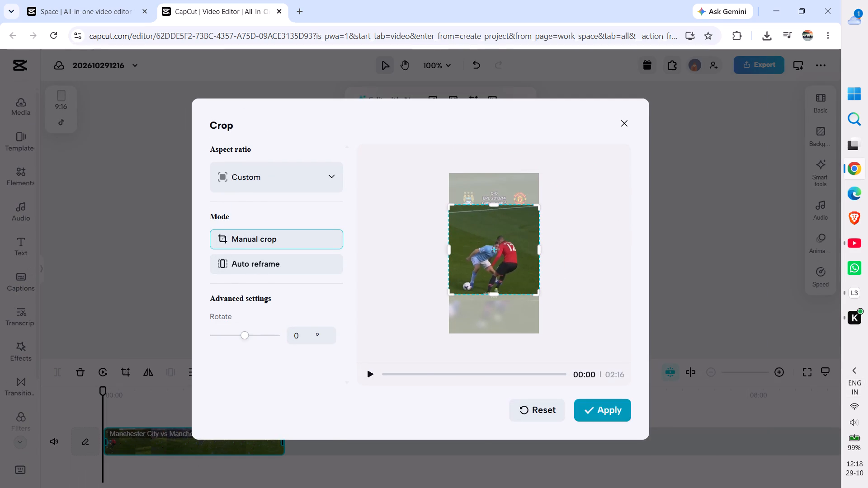
click(580, 293)
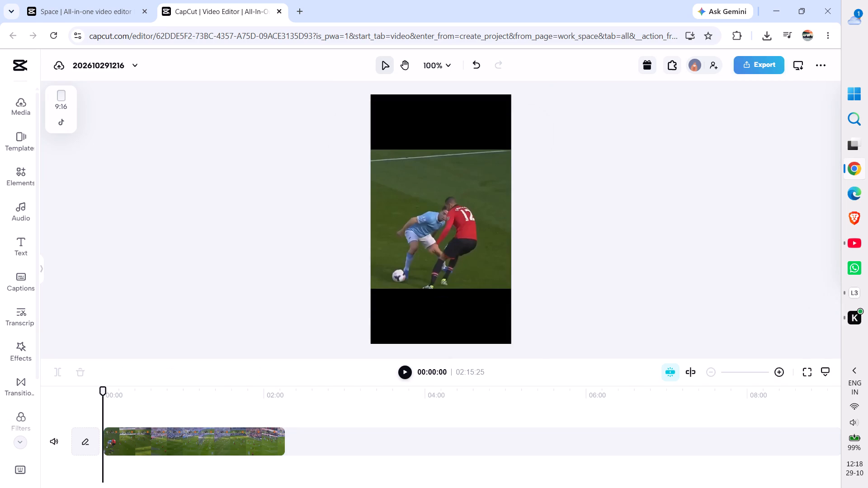
Open the Curves color adjustment for the cropped match clip.
click(456, 210)
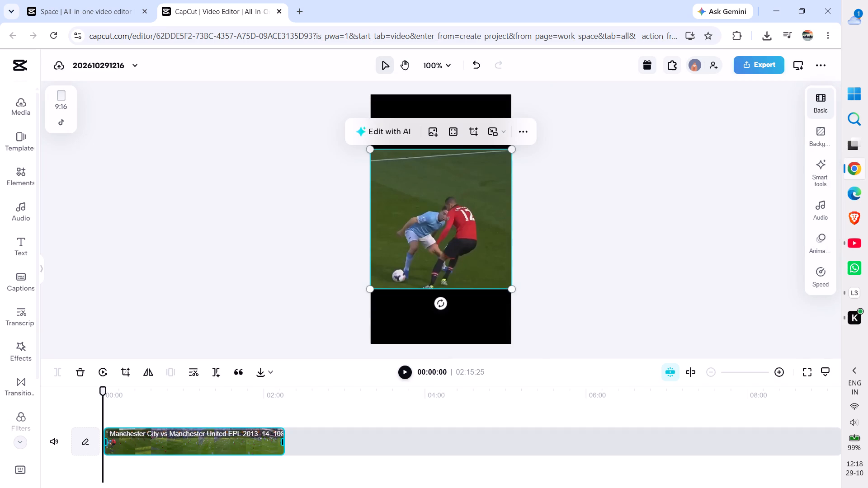
click(832, 97)
click(716, 196)
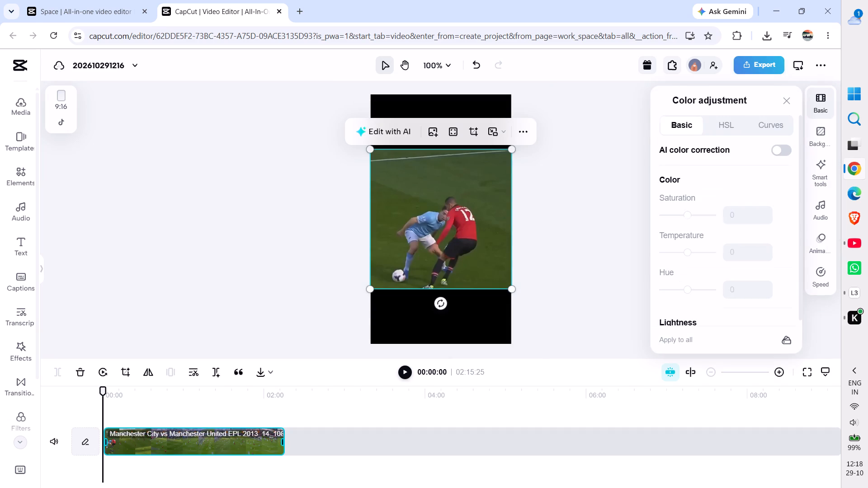
click(773, 125)
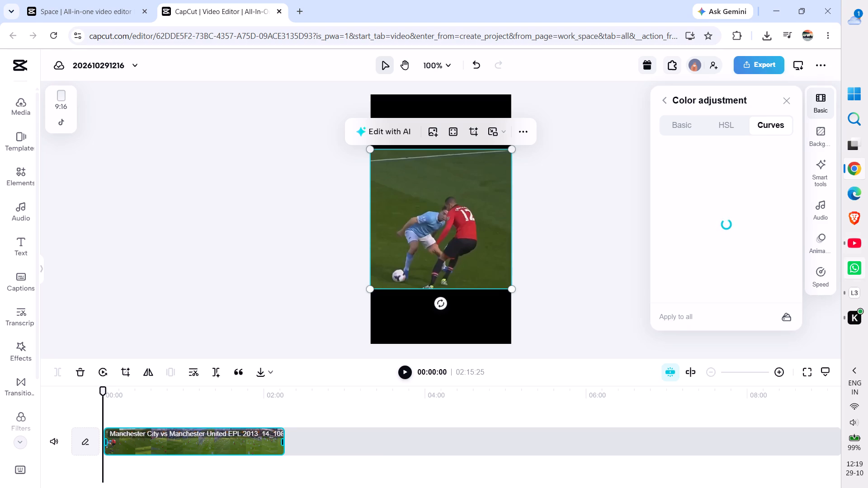
Switch to Loggy3 to check the recording session.
click(845, 289)
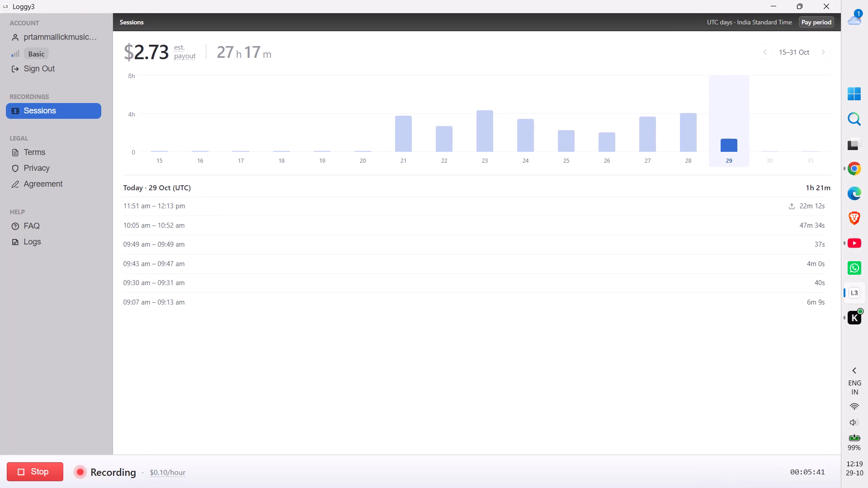
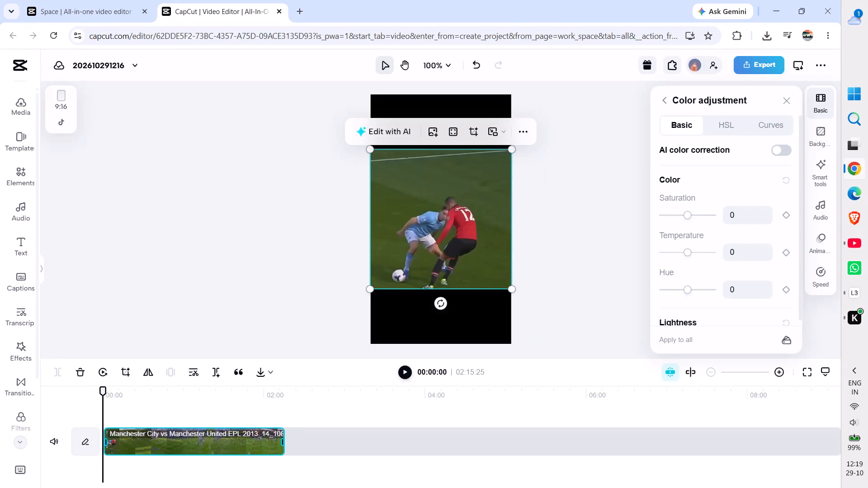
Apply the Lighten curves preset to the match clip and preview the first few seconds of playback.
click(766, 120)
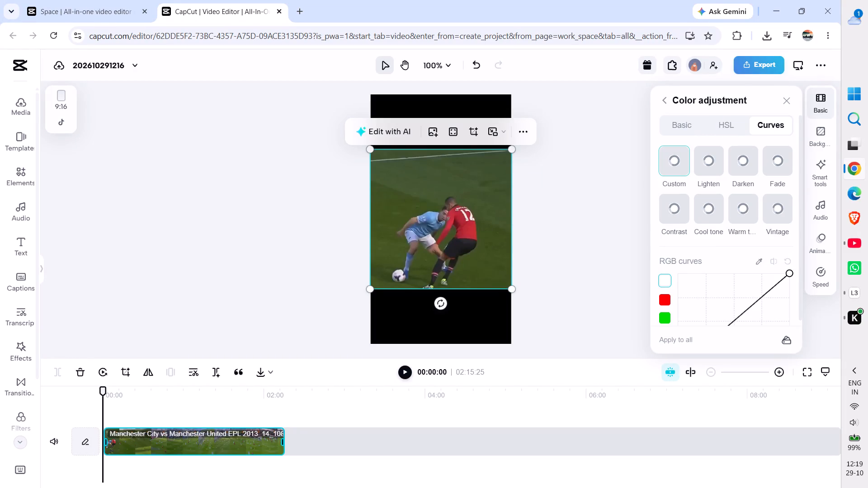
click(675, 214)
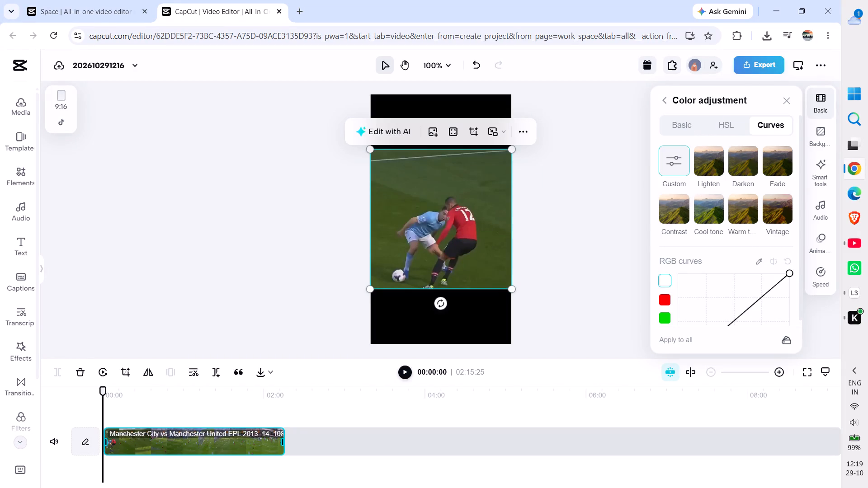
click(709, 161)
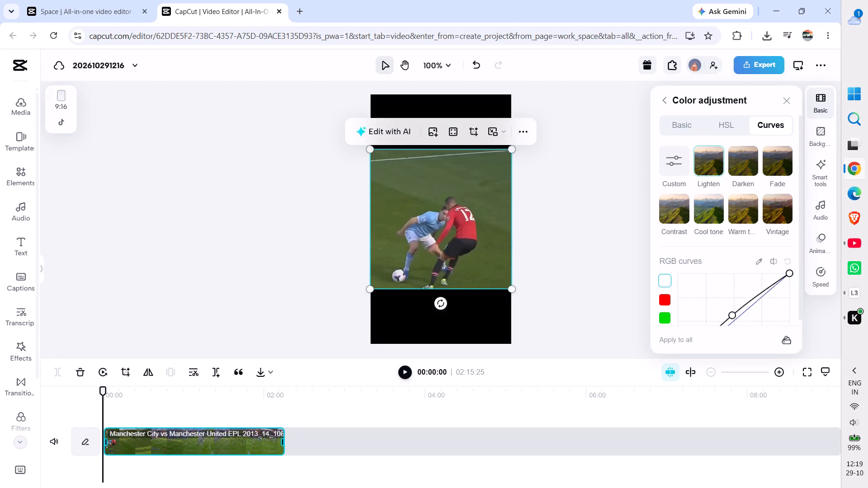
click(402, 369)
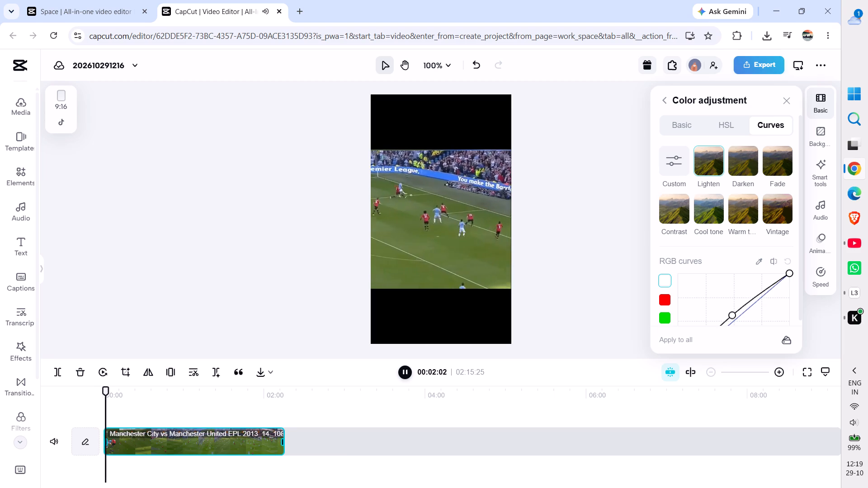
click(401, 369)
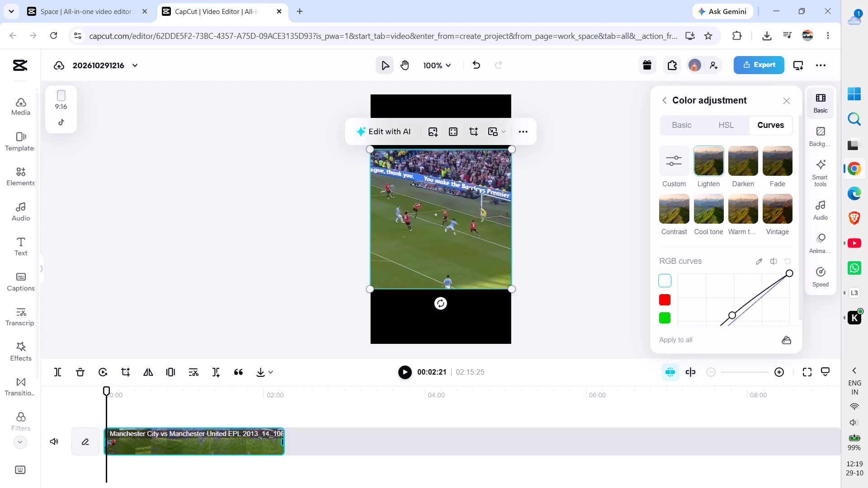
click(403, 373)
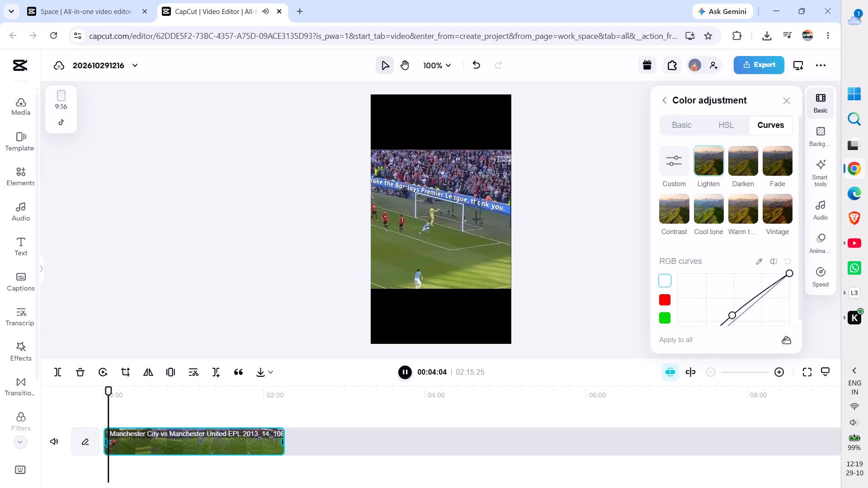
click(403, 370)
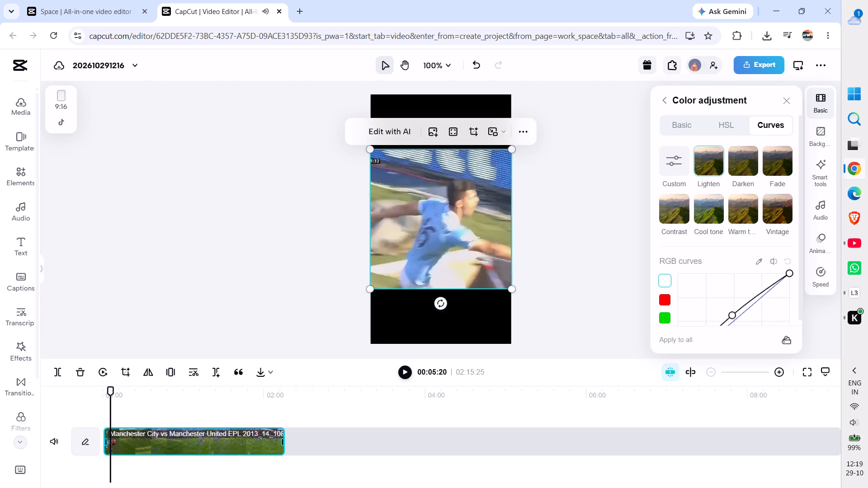
Apply the Cool tone curves preset to the match clip.
click(705, 214)
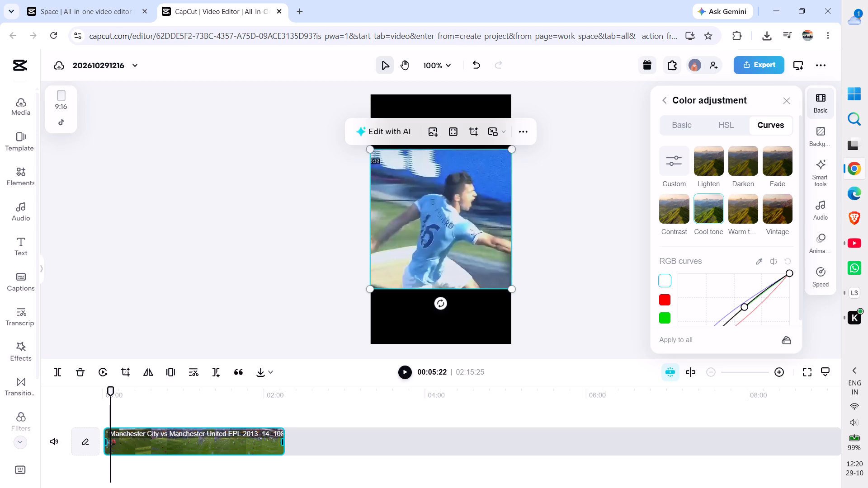
Scrub through the toned clip, return the playhead to 00:00:00, and try to preview it from the start.
click(182, 409)
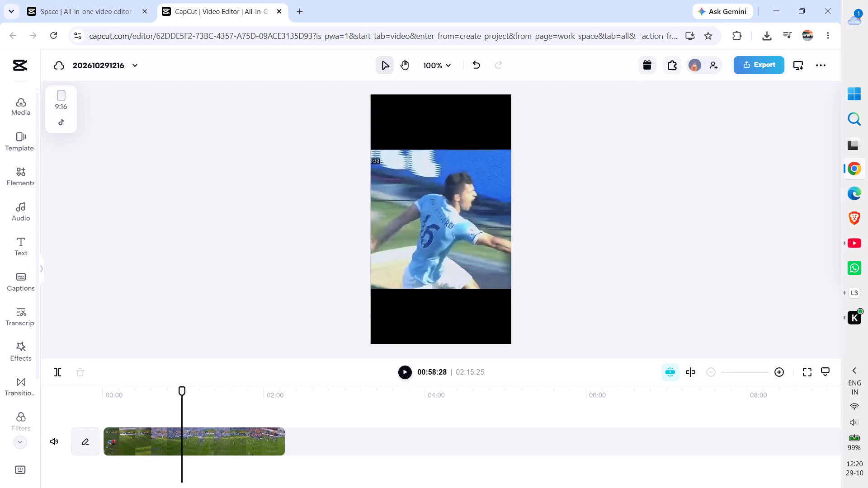
drag(183, 389, 170, 392)
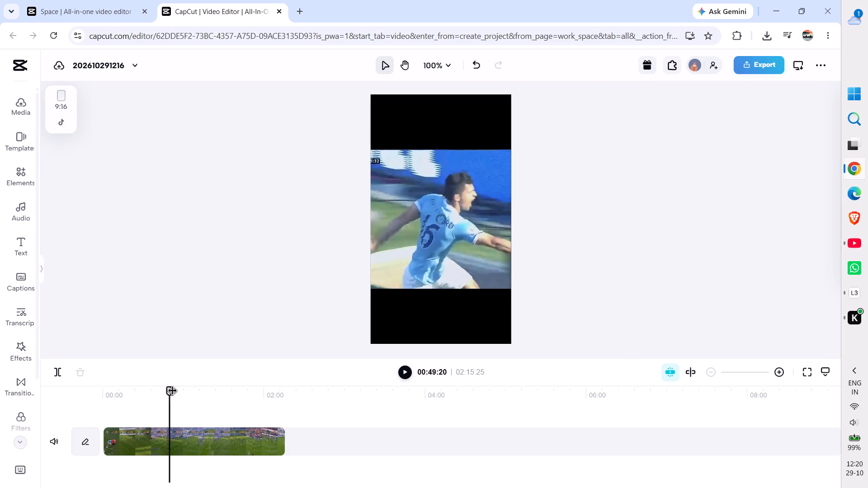
click(467, 254)
drag(170, 396, 101, 386)
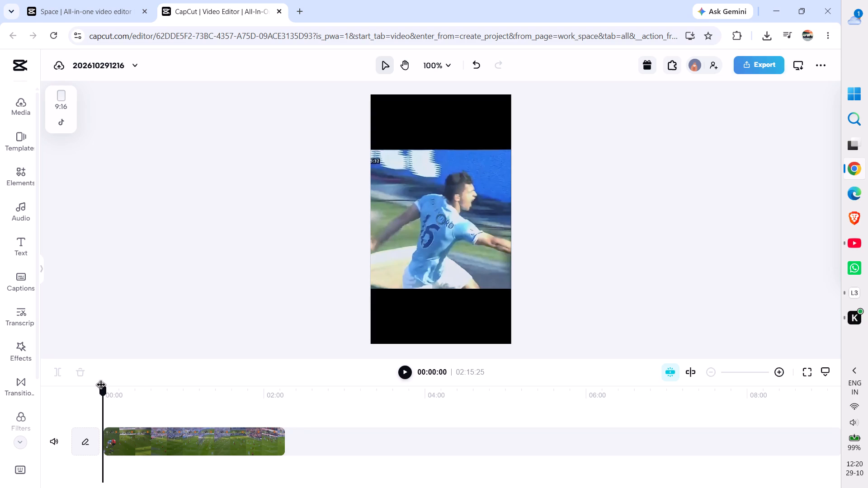
drag(101, 386, 108, 385)
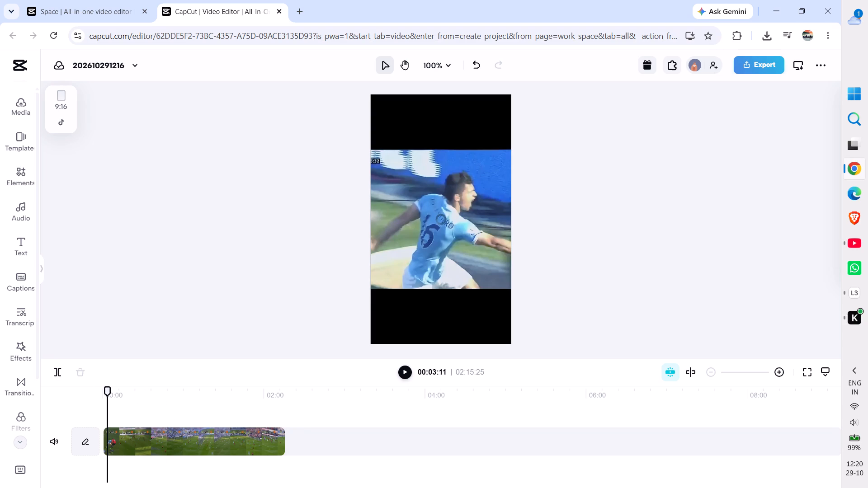
drag(107, 386, 85, 393)
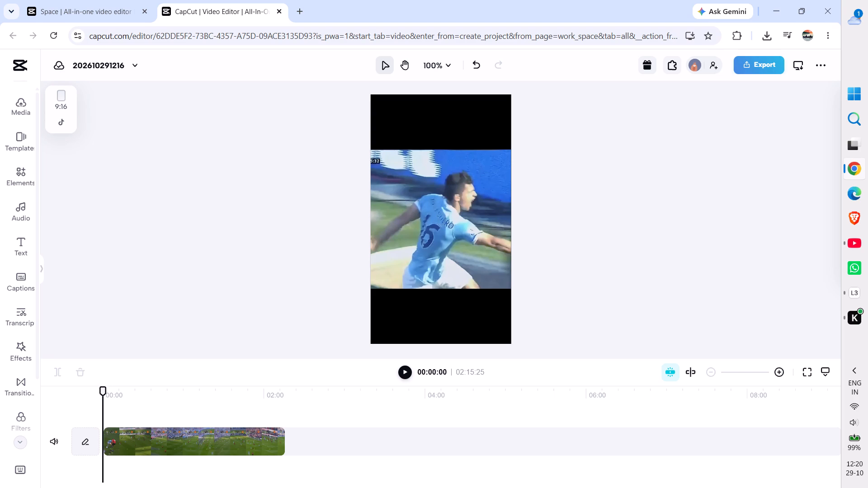
click(401, 374)
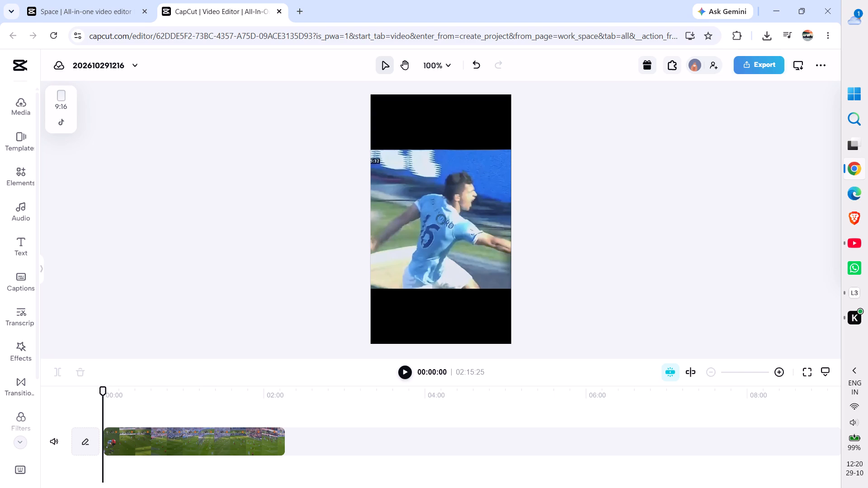
click(402, 372)
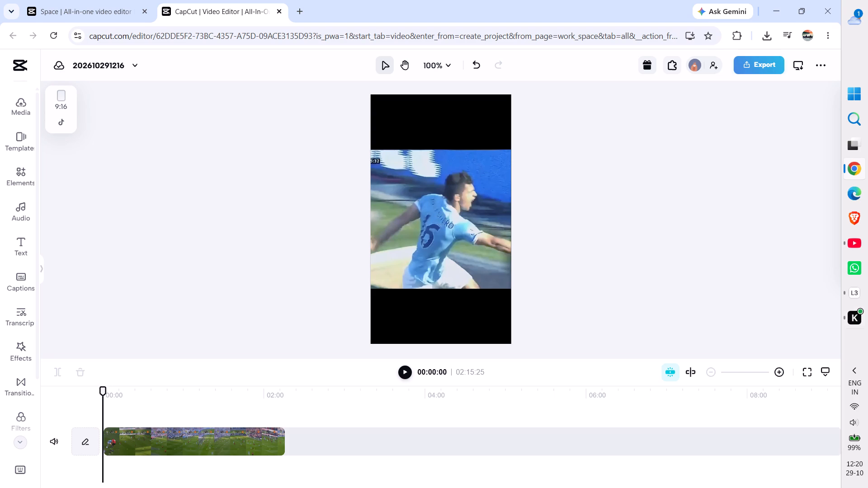
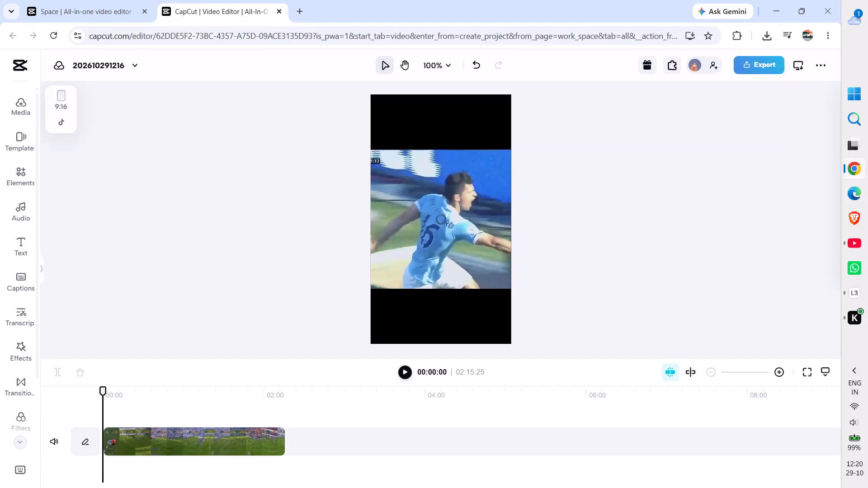
Return the playhead to the start of the match clip and preview the first couple of seconds of playback.
click(409, 259)
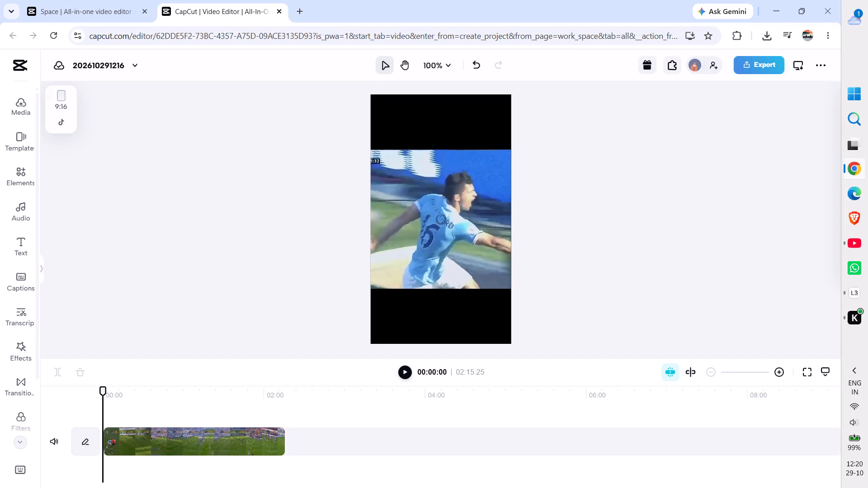
triple_click(300, 194)
click(300, 194)
click(403, 371)
click(450, 243)
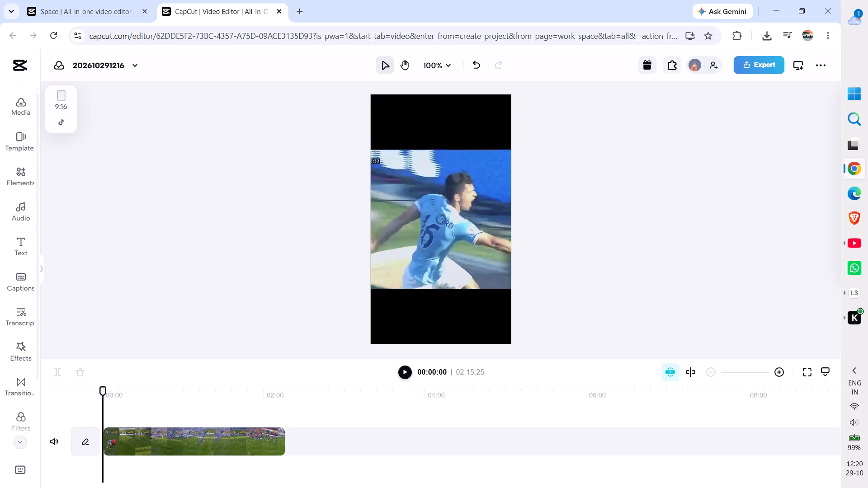
click(249, 250)
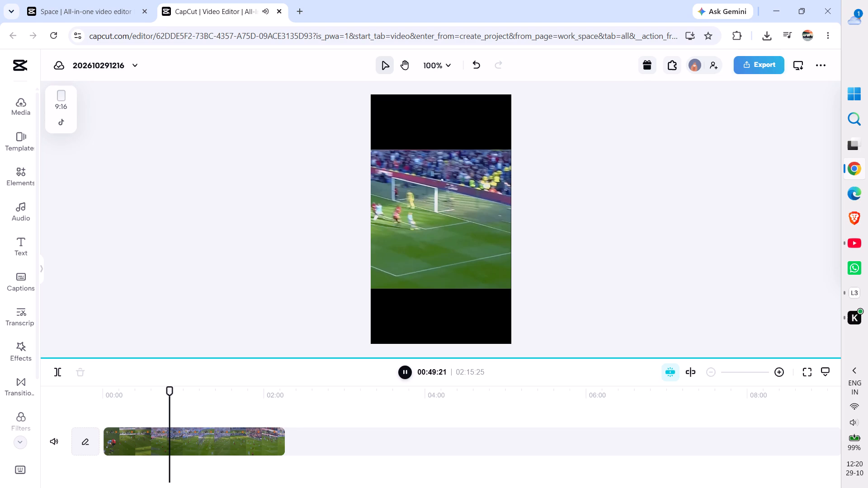
drag(169, 394, 64, 407)
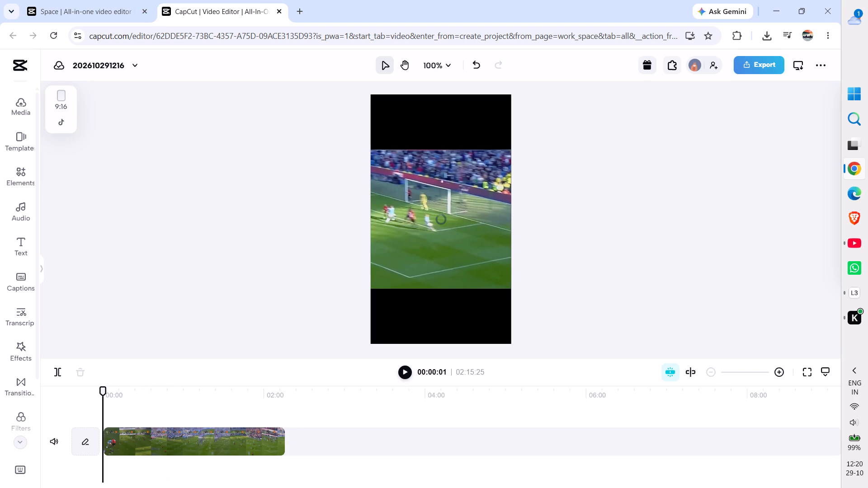
click(458, 233)
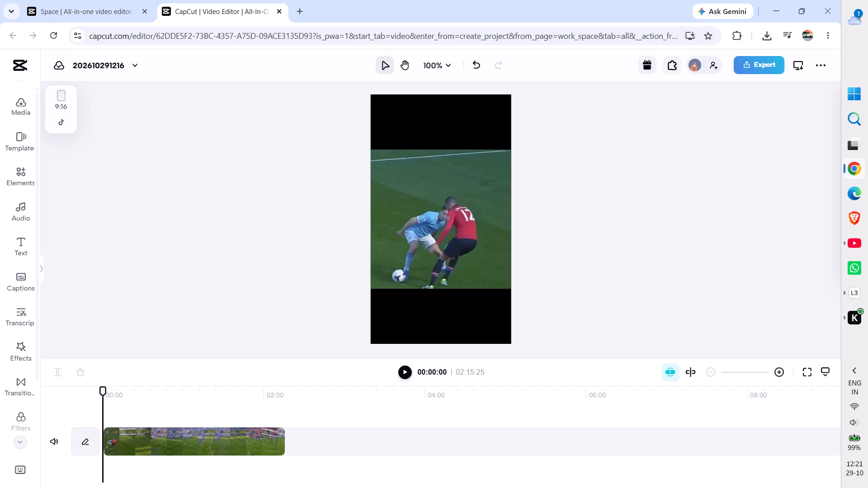
click(403, 372)
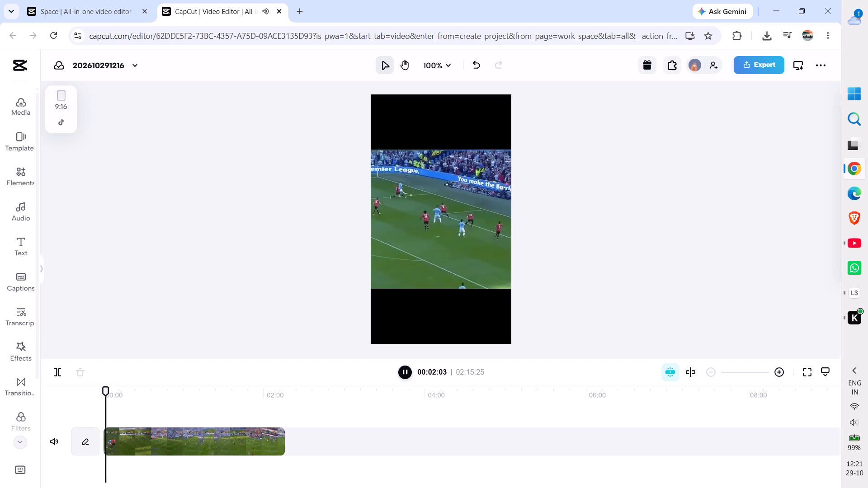
click(403, 368)
Compare the Fade, Darken, Lighten, Warm tone and Vintage curves presets on the match clip, and apply Contrast.
click(436, 161)
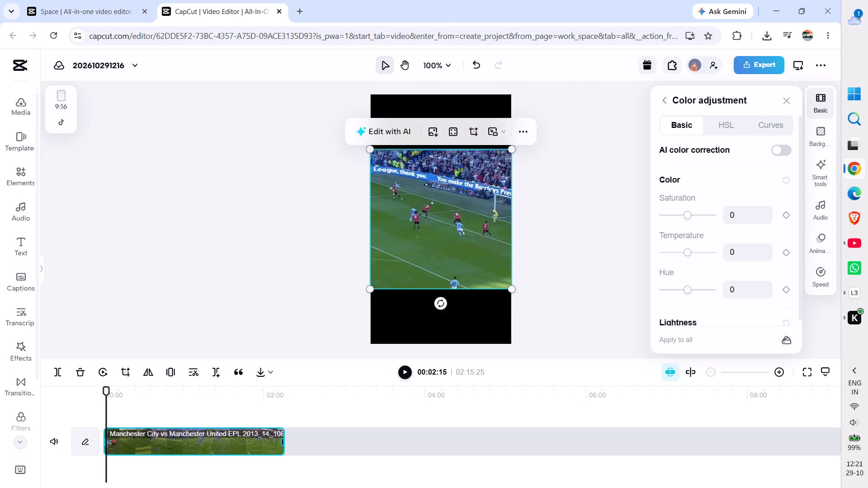
click(771, 119)
click(775, 168)
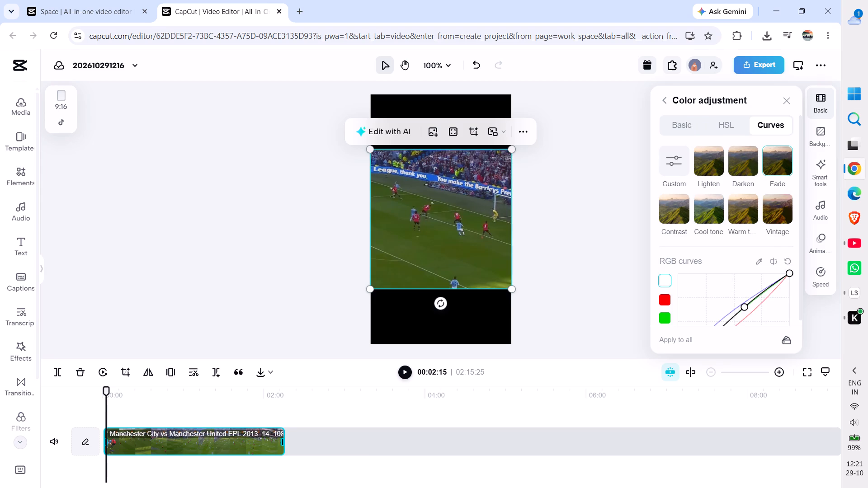
click(739, 162)
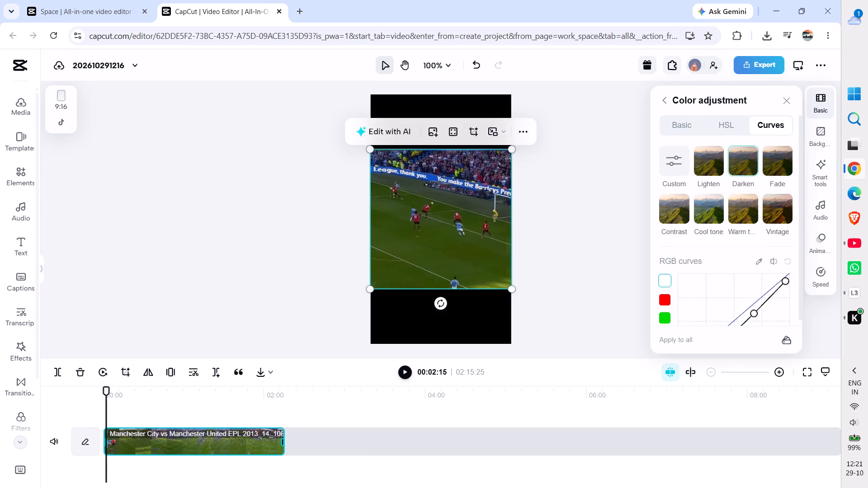
click(710, 162)
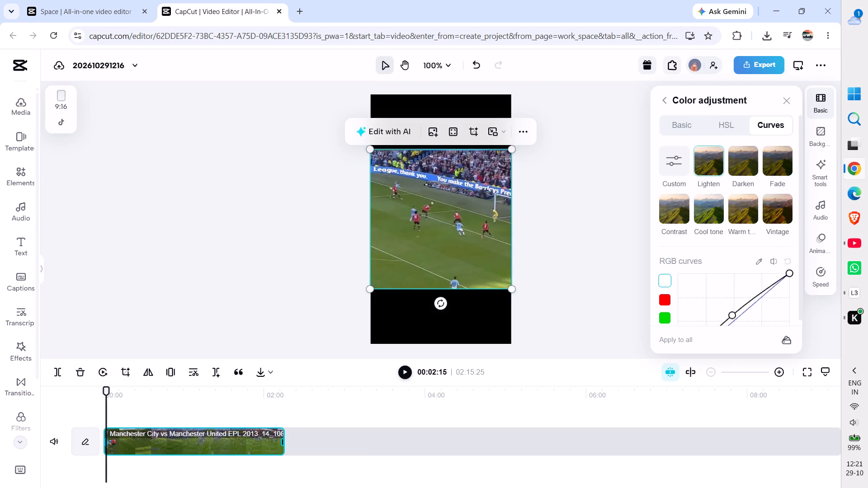
click(748, 212)
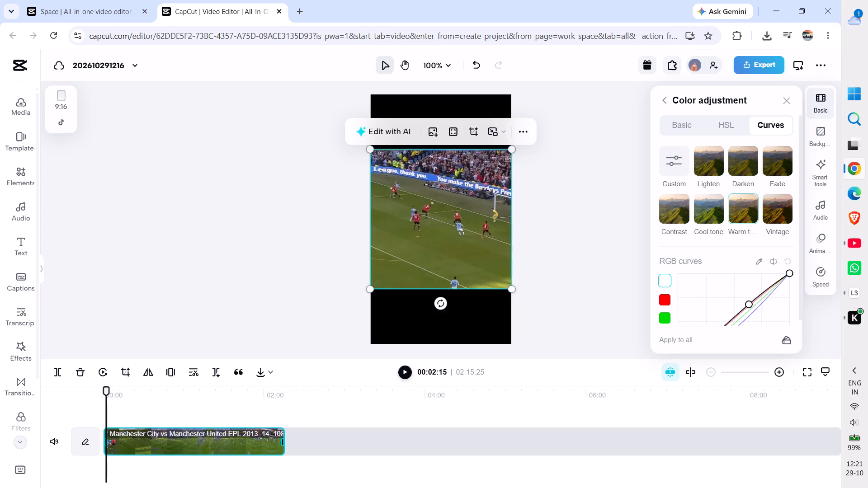
click(781, 208)
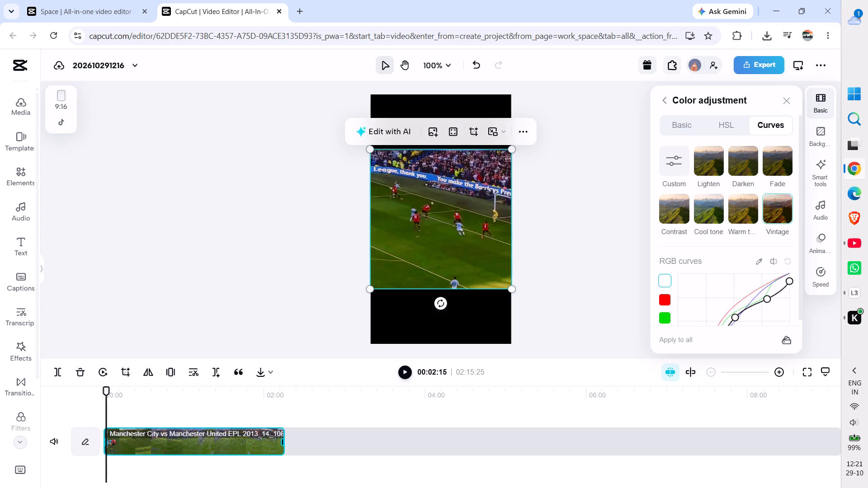
click(668, 209)
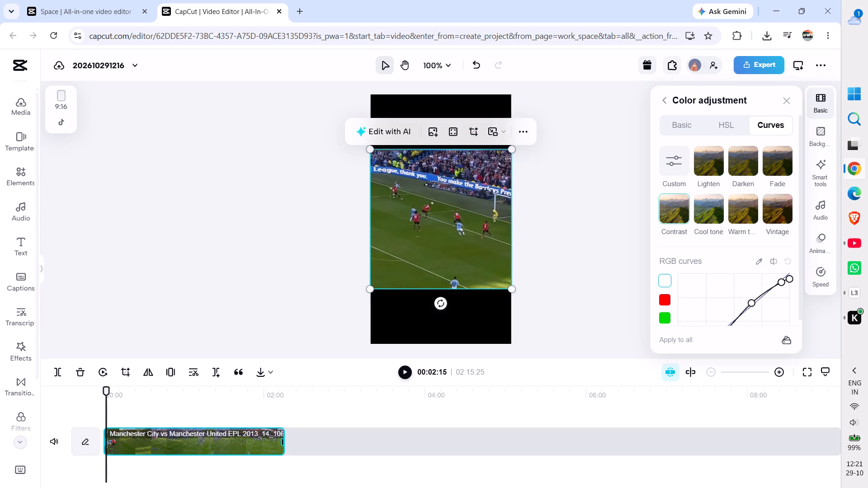
click(583, 215)
Set the match clip's brightness to 19 and preview playback to about 00:06:15.
click(496, 218)
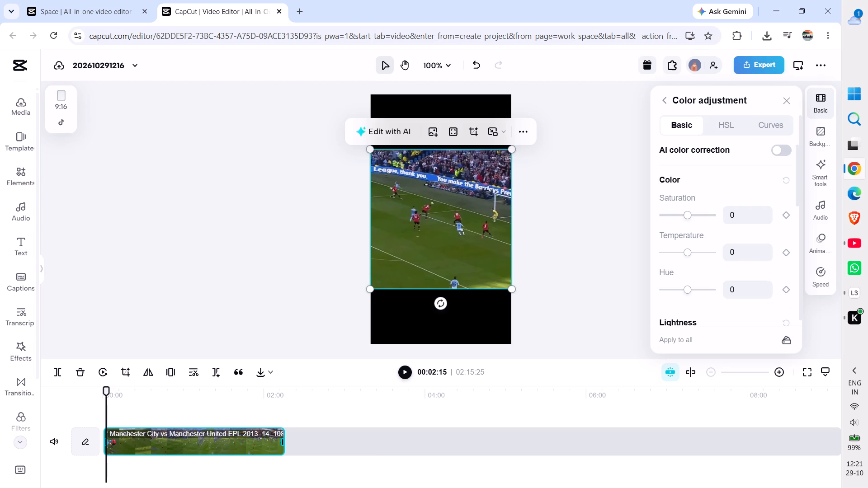
scroll(676, 260, down, 3)
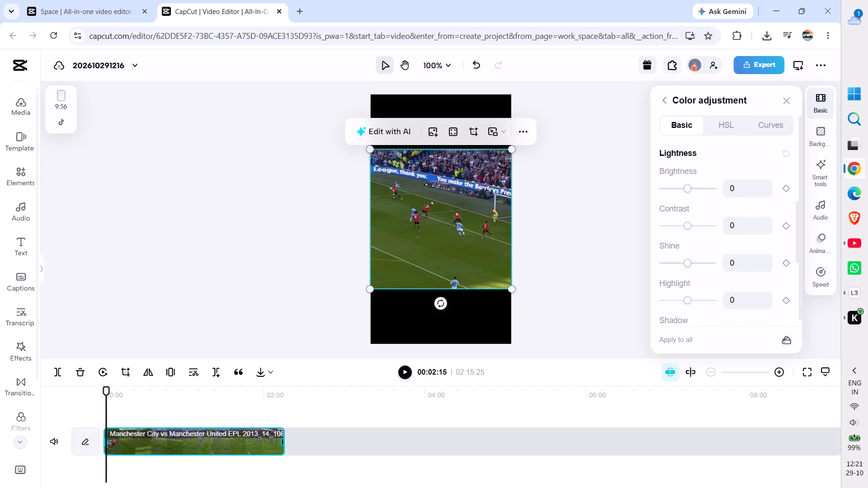
drag(688, 190, 690, 188)
drag(690, 188, 700, 185)
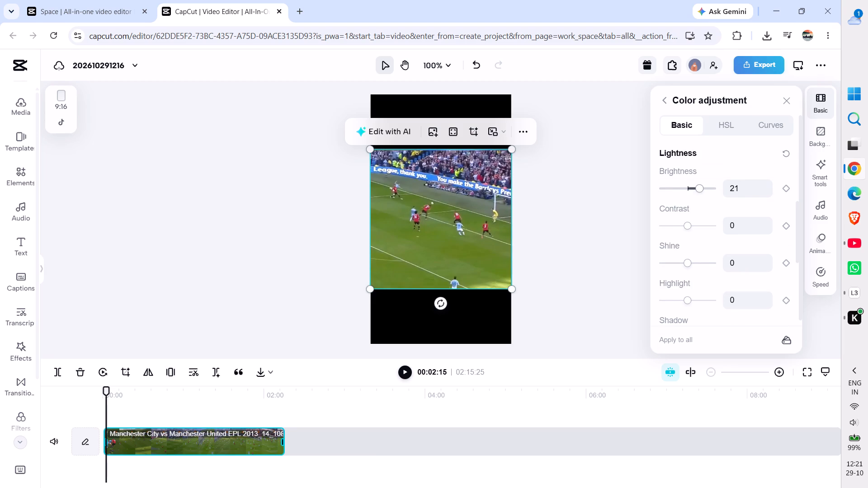
drag(700, 185, 699, 185)
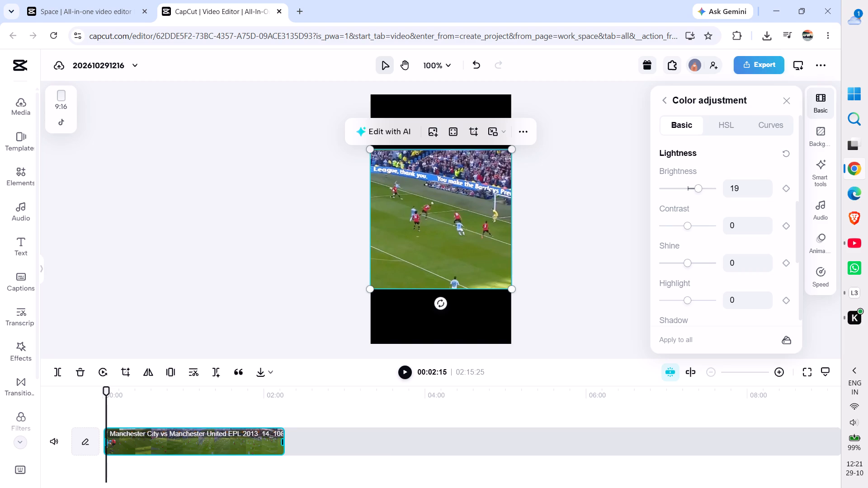
click(557, 245)
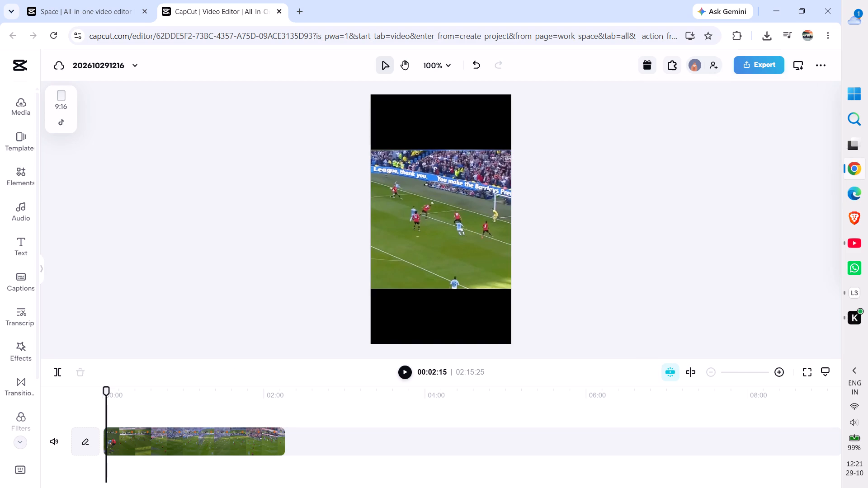
click(406, 368)
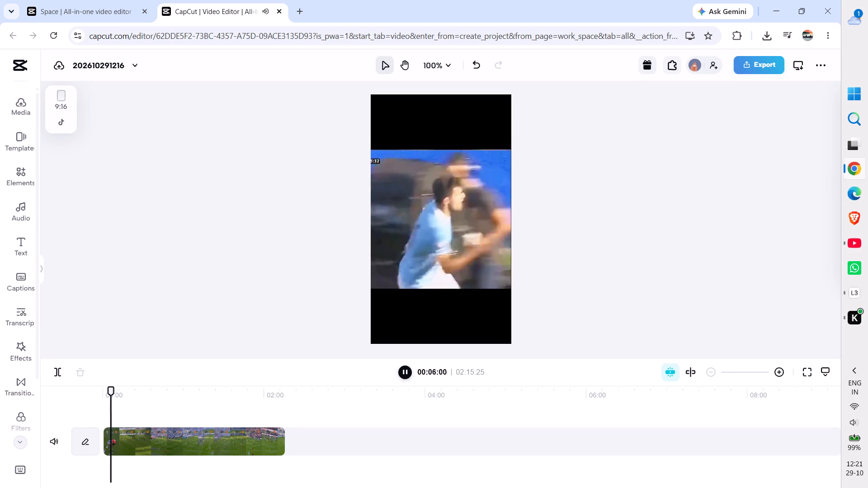
click(407, 366)
Apply the third blur style as the match clip's background, filling the areas above and below the footage.
click(493, 243)
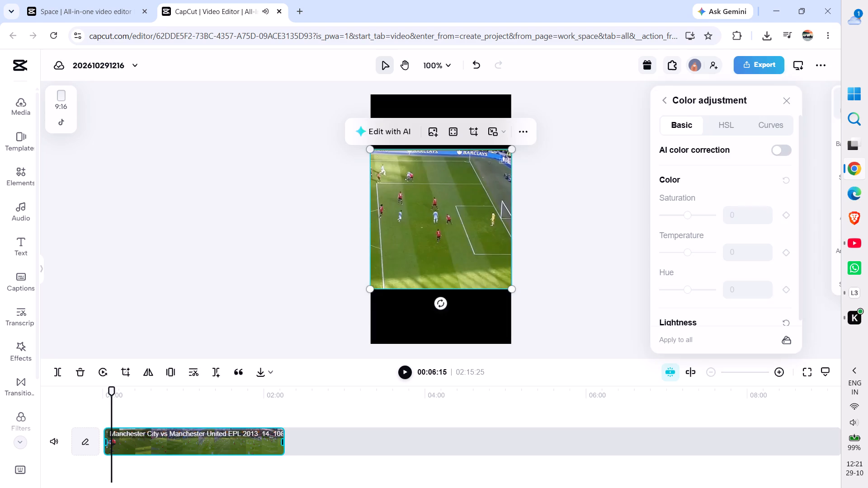
click(772, 123)
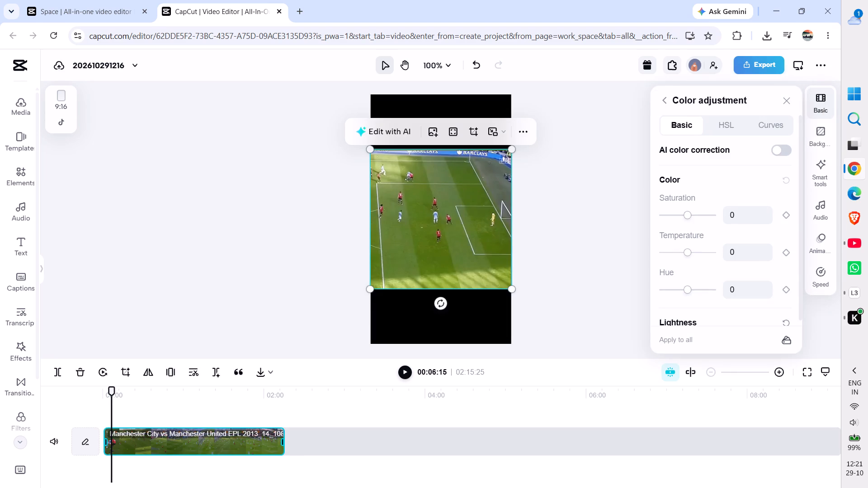
click(735, 125)
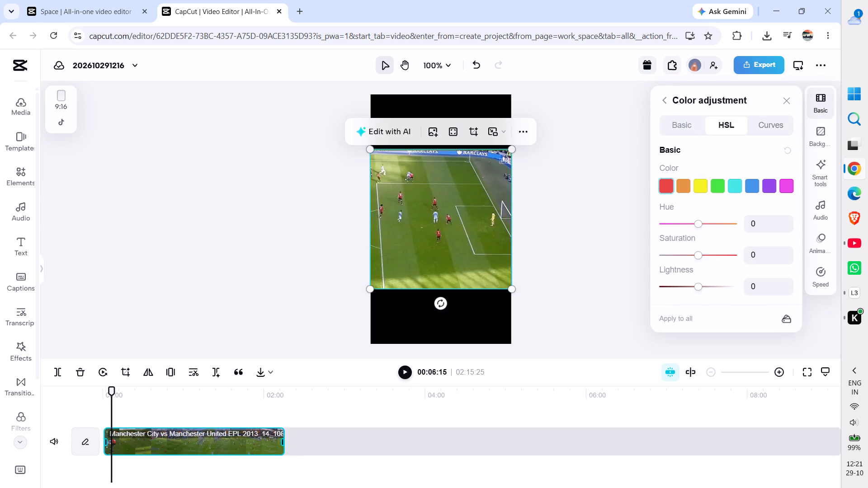
click(668, 123)
click(814, 137)
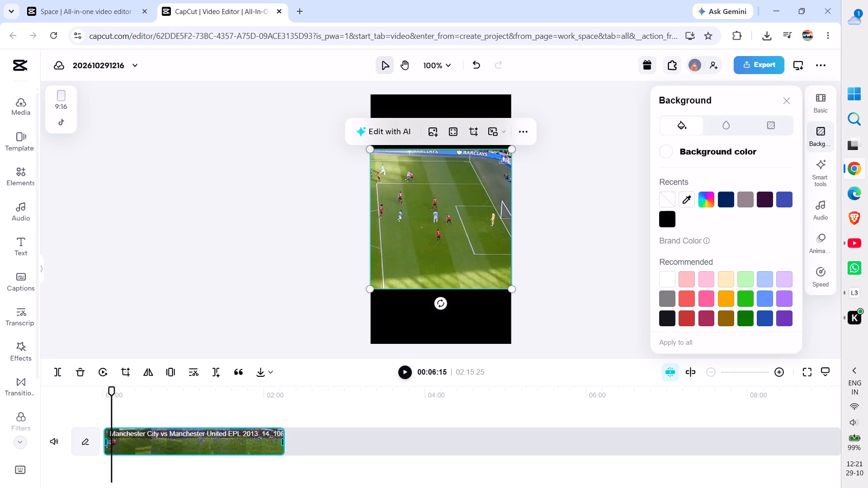
click(717, 122)
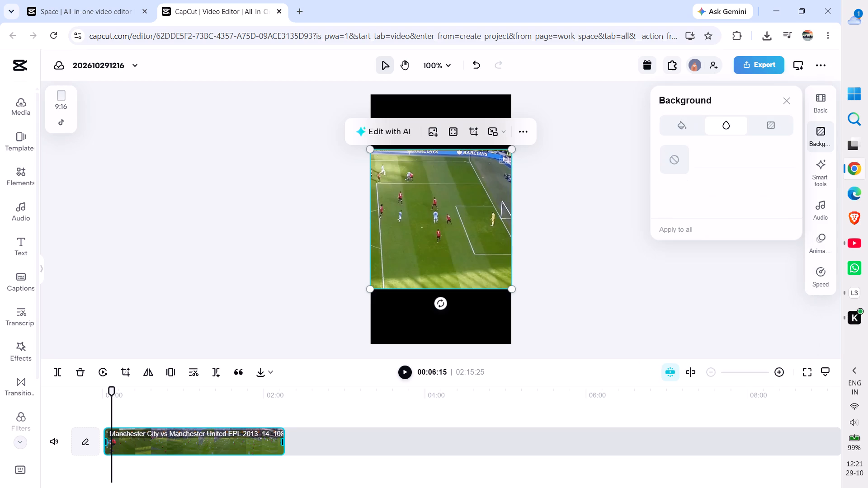
click(774, 156)
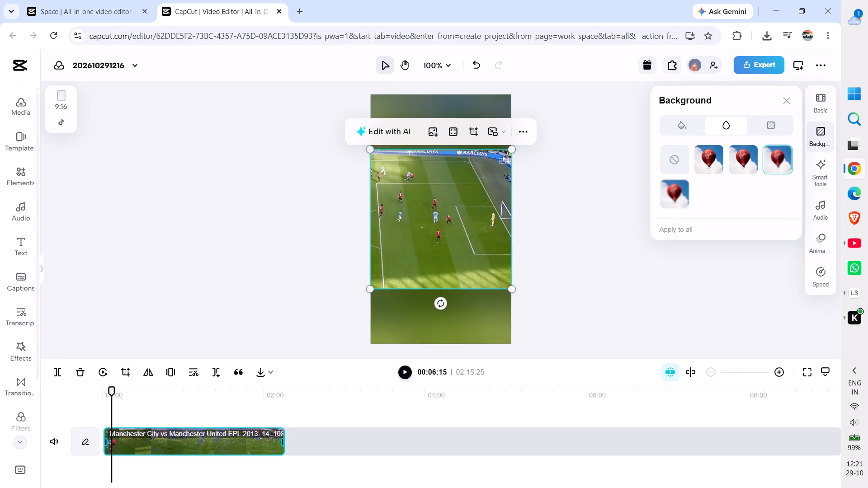
Move the match footage slightly below the middle of the vertical frame, keeping it horizontally centred.
click(592, 175)
click(459, 209)
drag(459, 209, 457, 226)
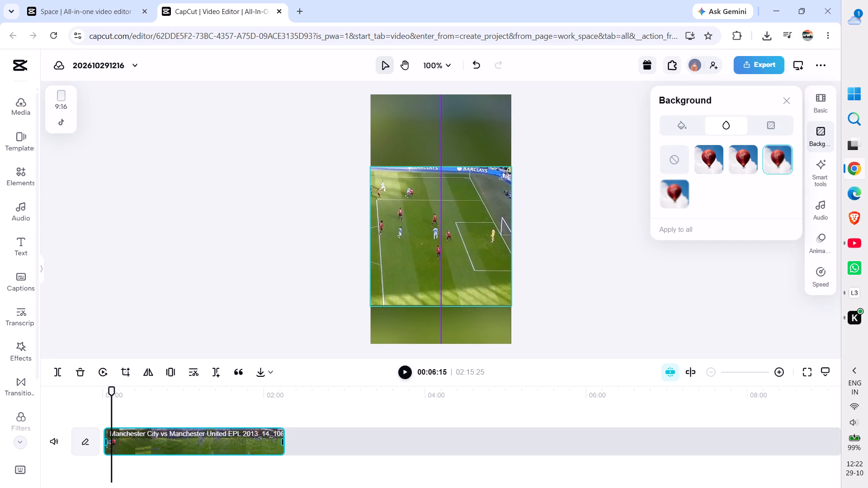
drag(457, 226, 457, 221)
click(603, 200)
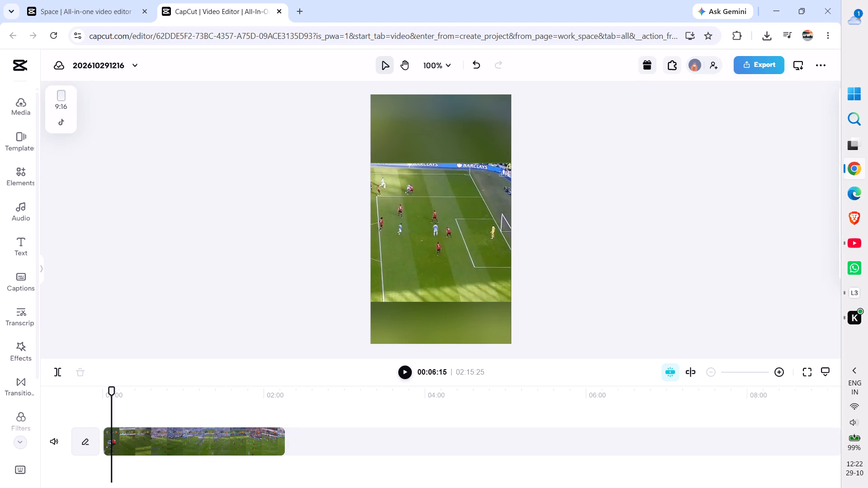
Set the match clip's audio volume to 3.2 dB.
click(487, 200)
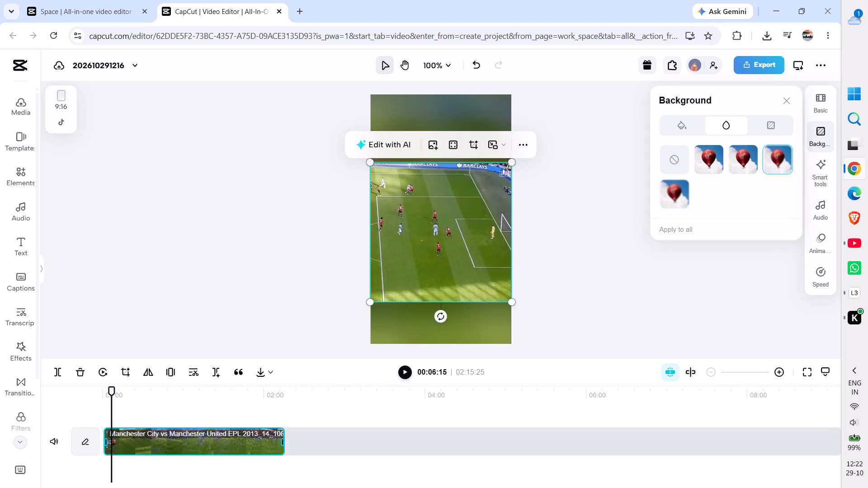
click(822, 207)
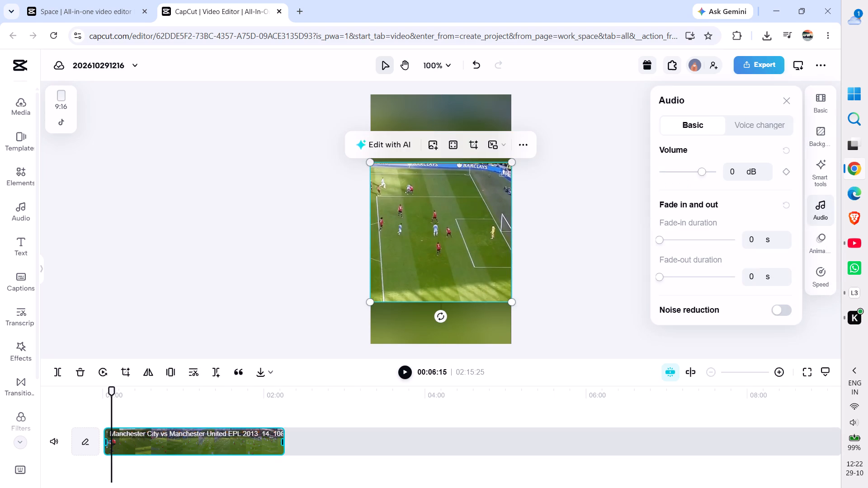
click(702, 171)
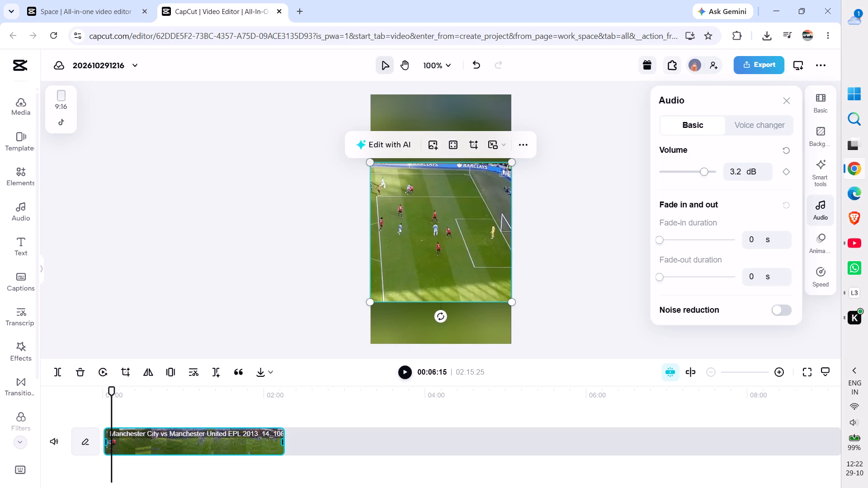
click(704, 171)
Choose the Mic Hog voice changer effect for the match clip's audio.
click(771, 119)
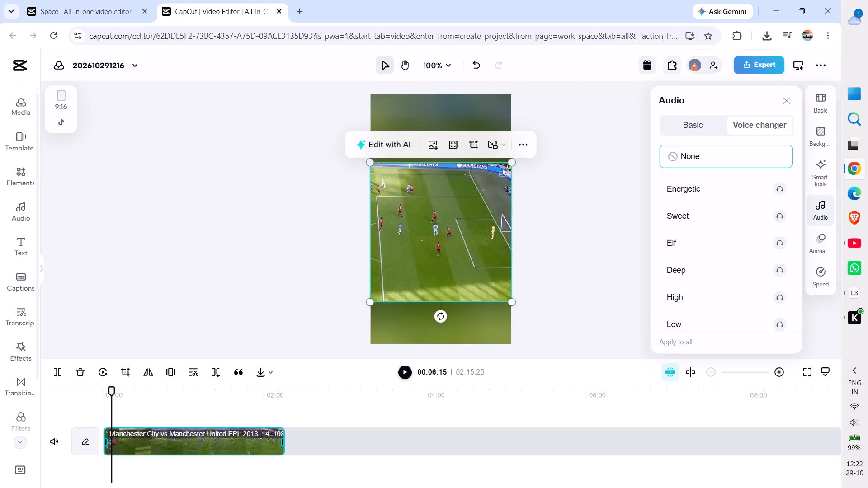
scroll(733, 296, down, 3)
click(723, 183)
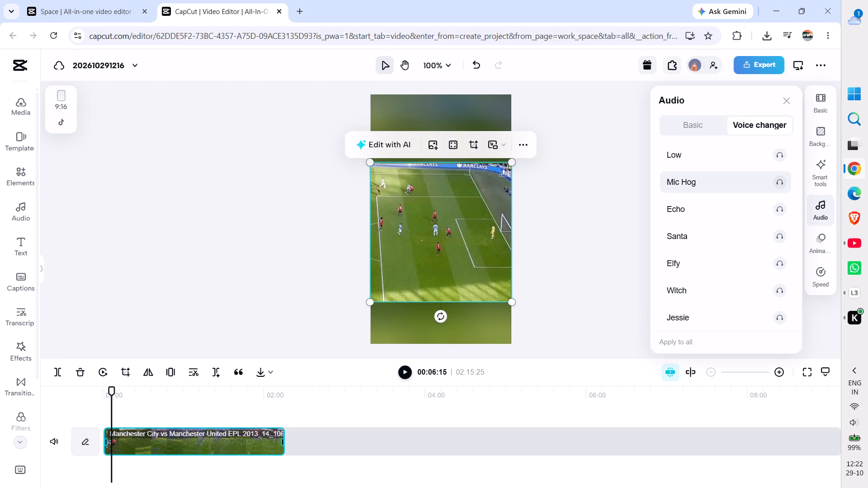
Play the opening seconds of the edit to check the processed audio, and pause playback.
click(572, 199)
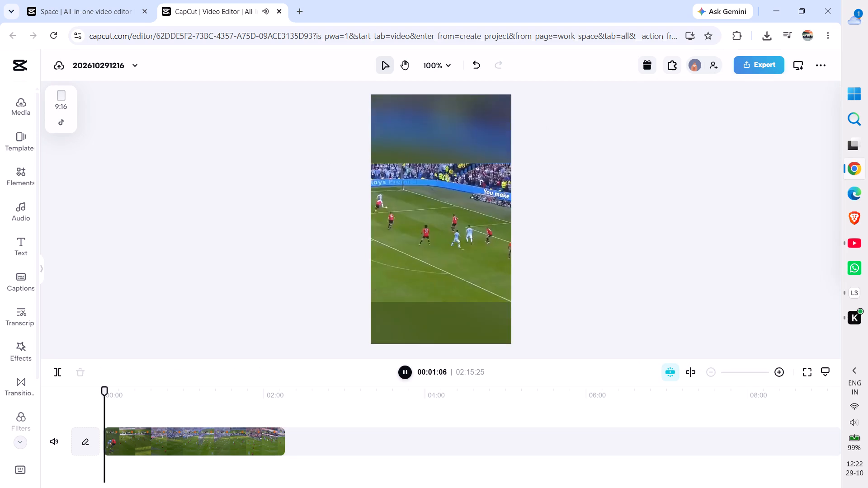
click(403, 362)
click(403, 365)
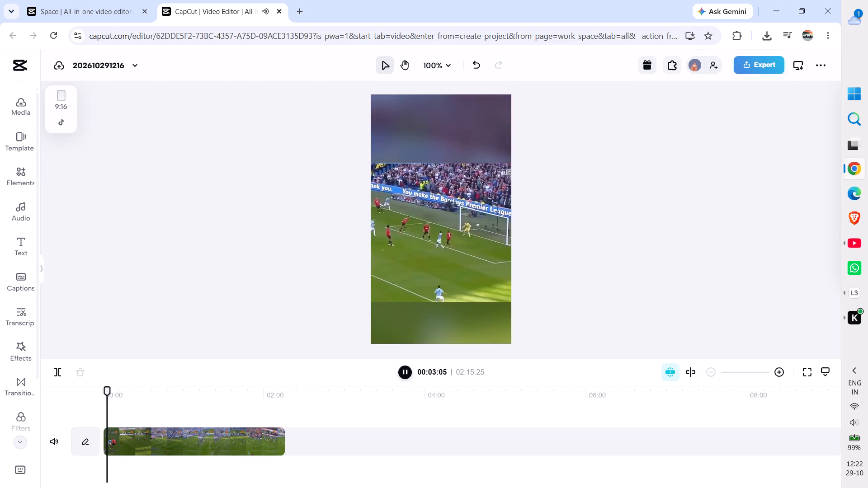
click(404, 370)
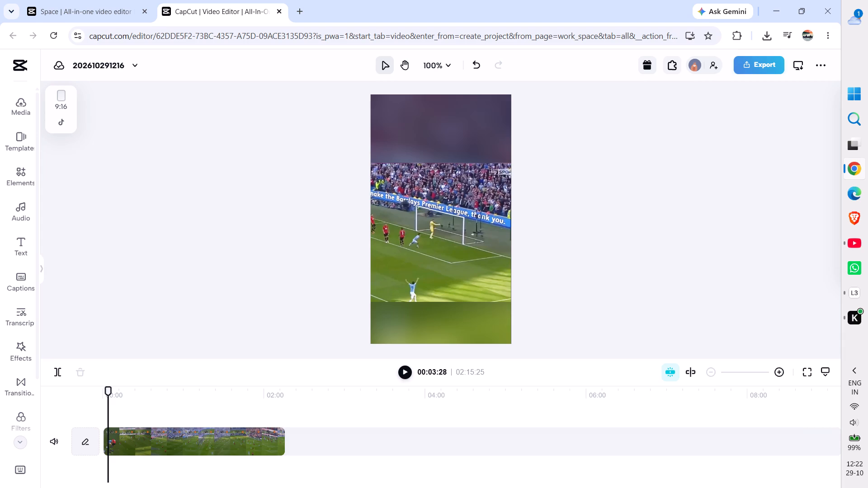
click(436, 209)
click(436, 209)
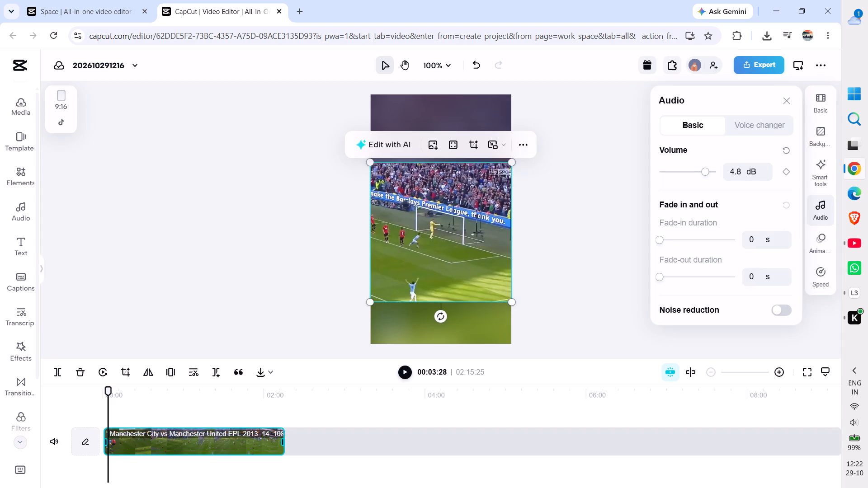
Add the Manchester City logo from the uploaded media as an overlay on the match footage.
click(41, 268)
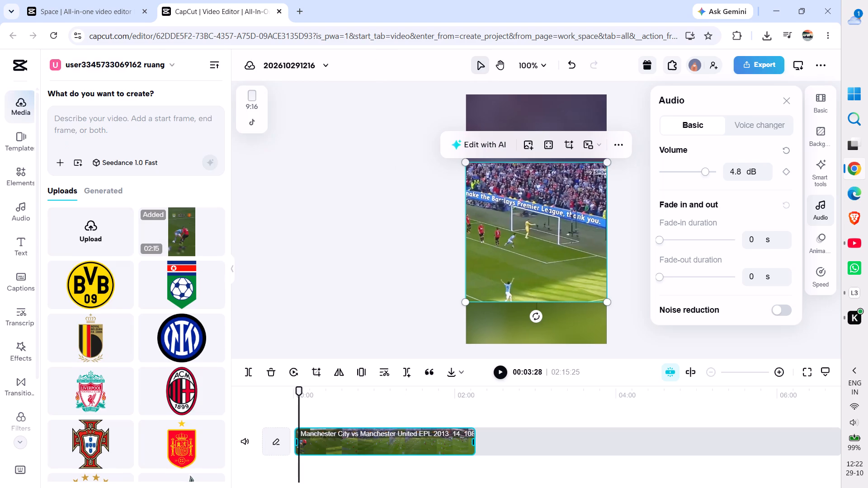
scroll(162, 282, down, 7)
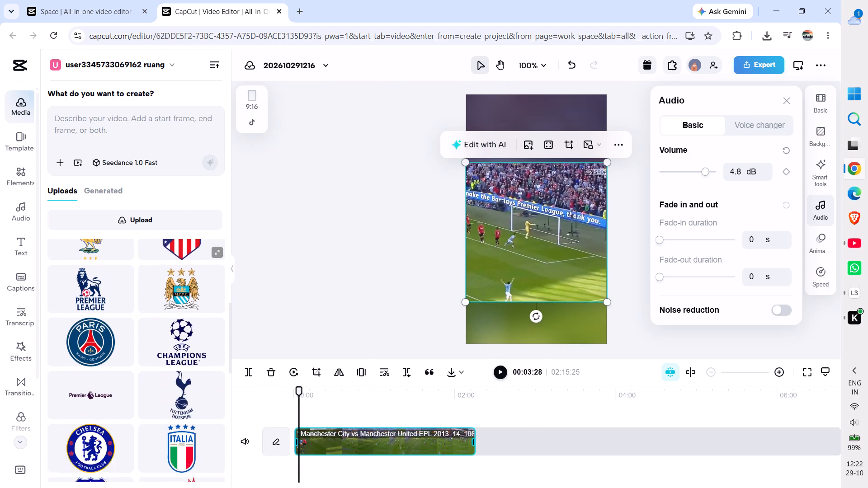
scroll(162, 281, down, 3)
scroll(162, 280, up, 2)
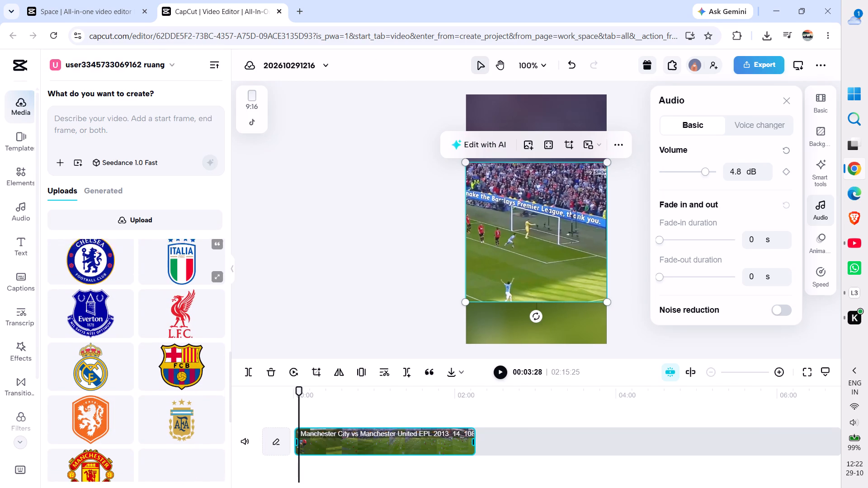
scroll(162, 278, up, 3)
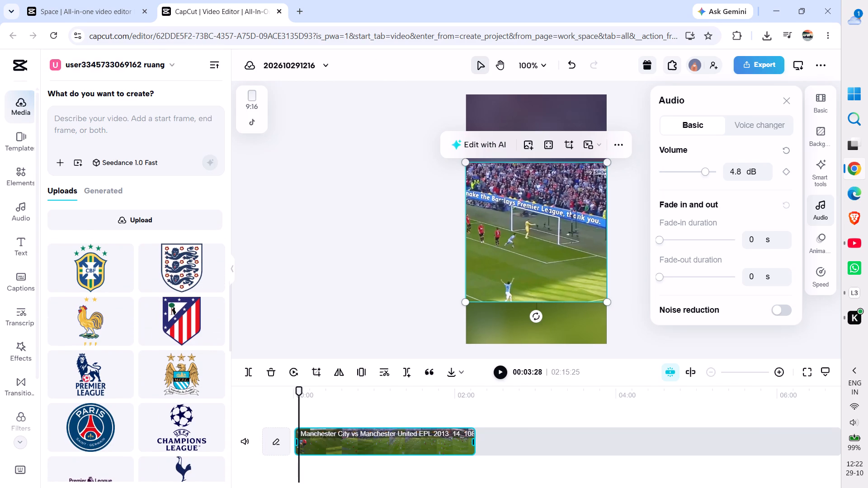
drag(169, 371, 540, 197)
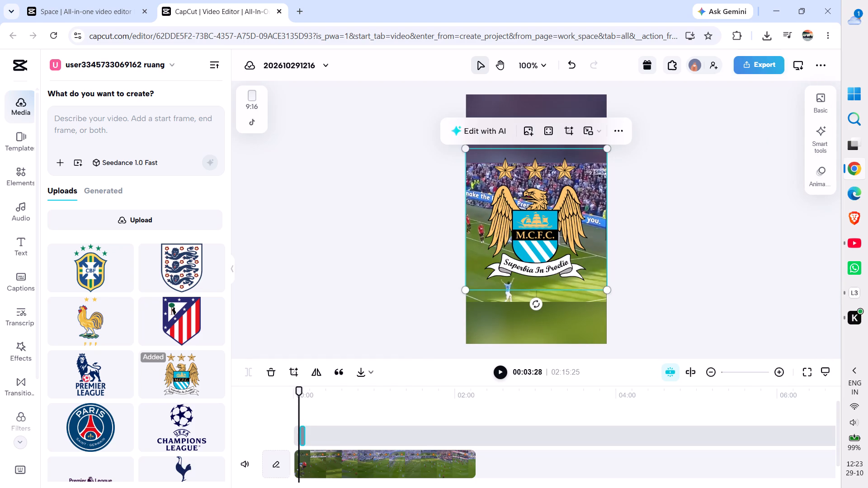
Shift the Manchester City logo clip to begin at 00:00 on the timeline.
drag(295, 389, 264, 394)
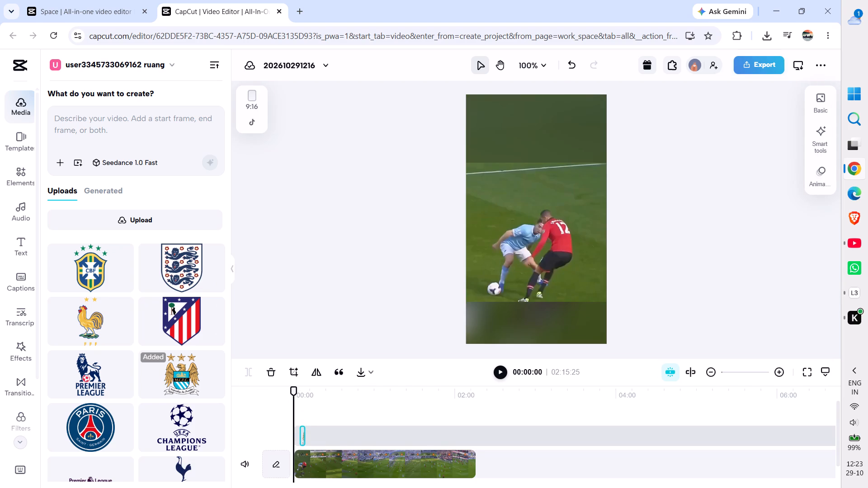
drag(301, 435, 270, 436)
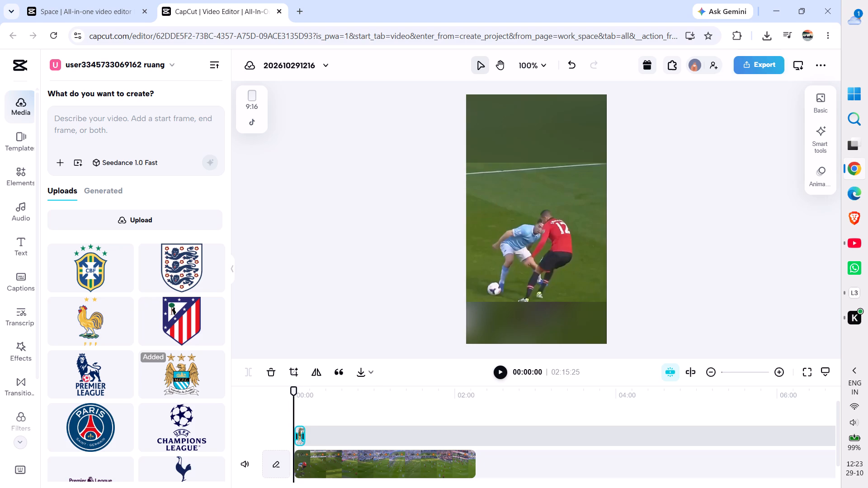
drag(270, 436, 269, 436)
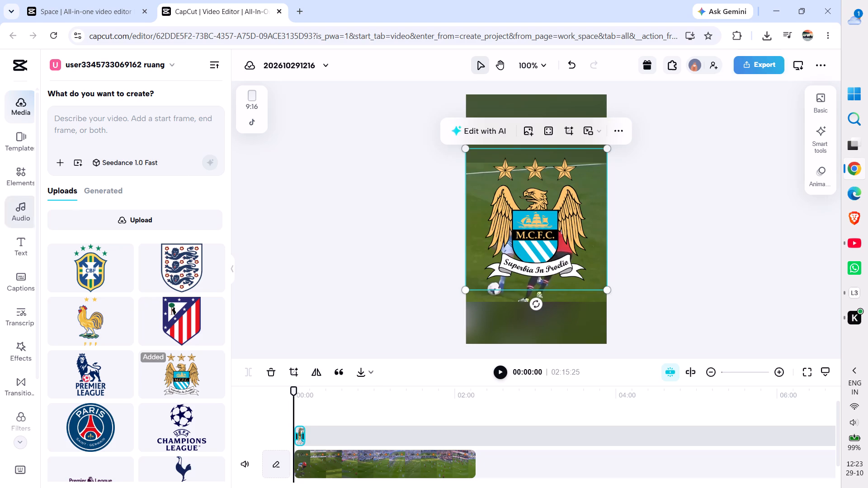
Add the Manchester United logo from the uploaded media as a second overlay starting at 00:00.
scroll(125, 331, up, 4)
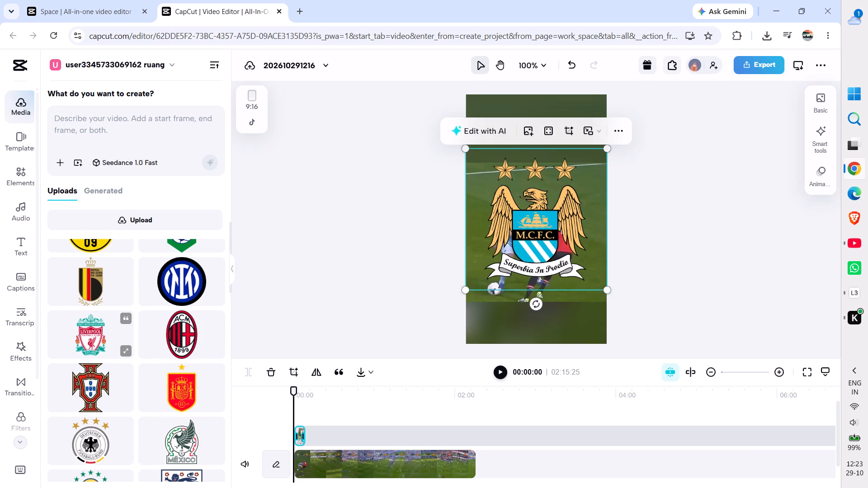
scroll(125, 328, up, 5)
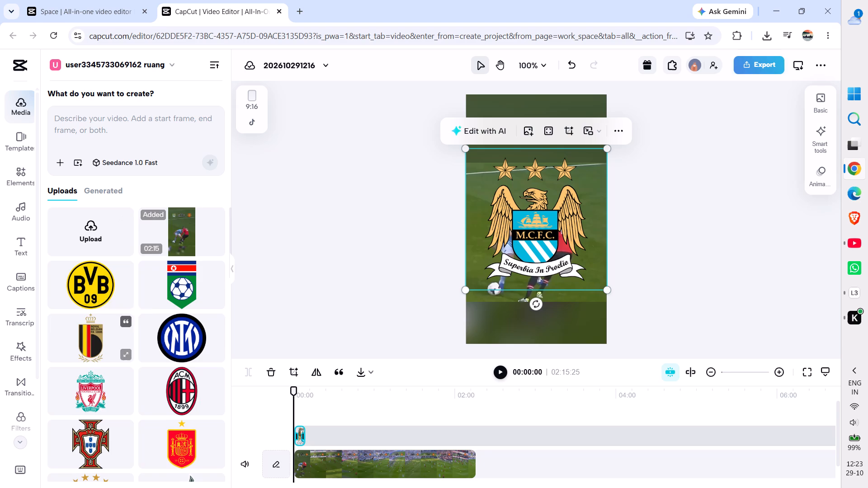
scroll(125, 325, down, 5)
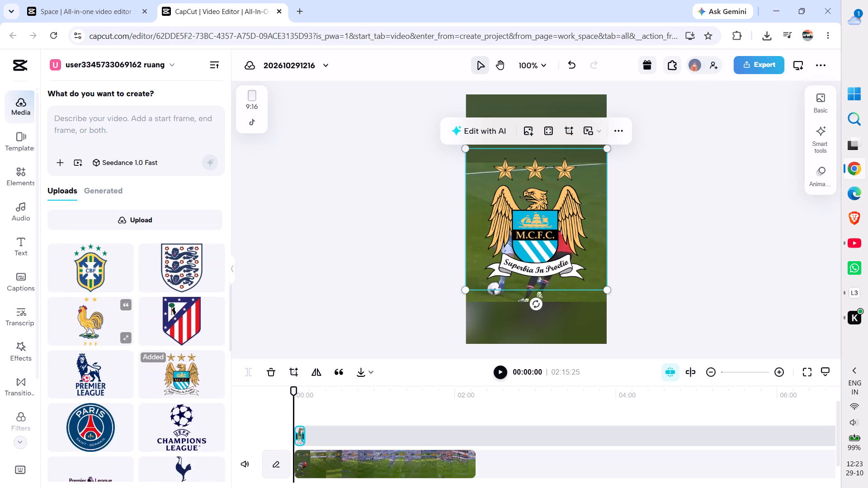
scroll(125, 325, down, 6)
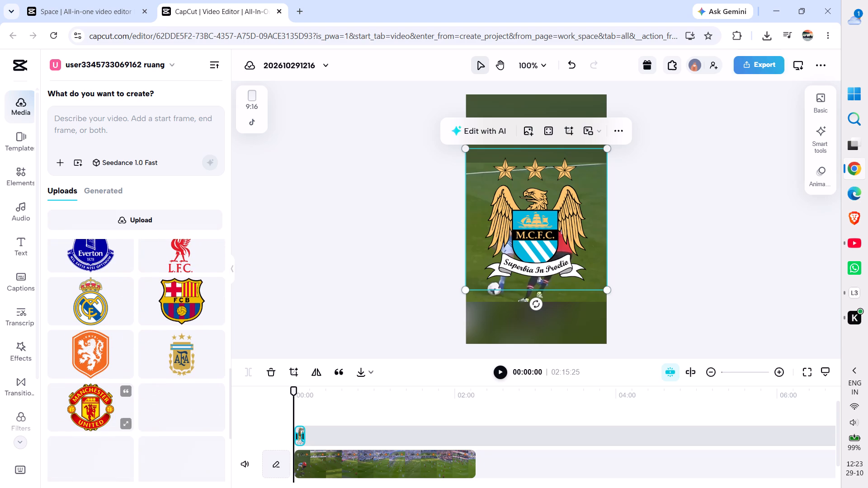
drag(92, 397, 531, 199)
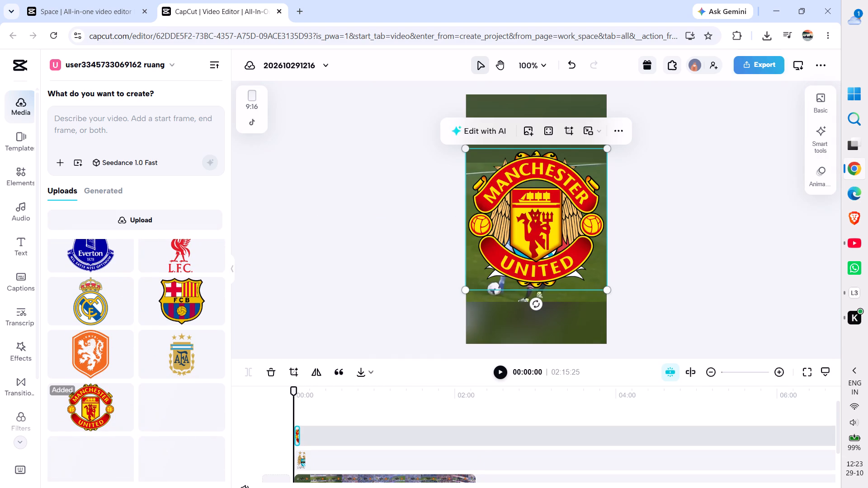
Extend the Manchester United and Manchester City logo clips to the match video's full 02:15:25 duration.
drag(299, 438, 447, 433)
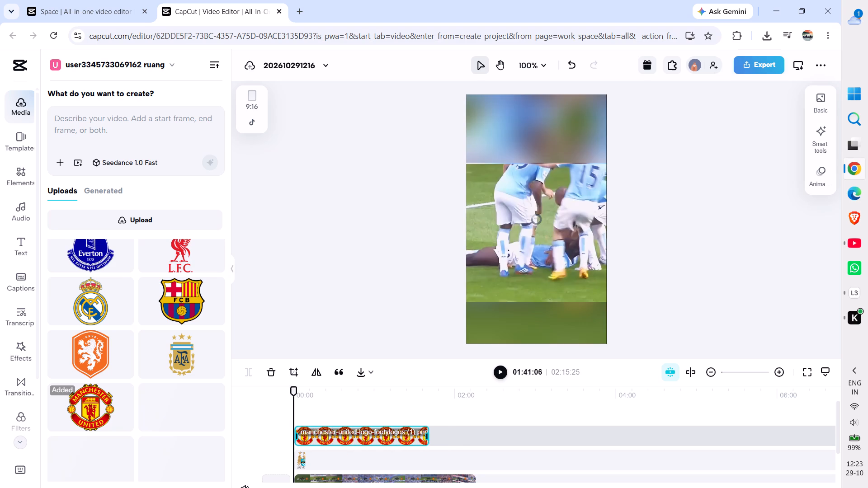
drag(447, 433, 476, 433)
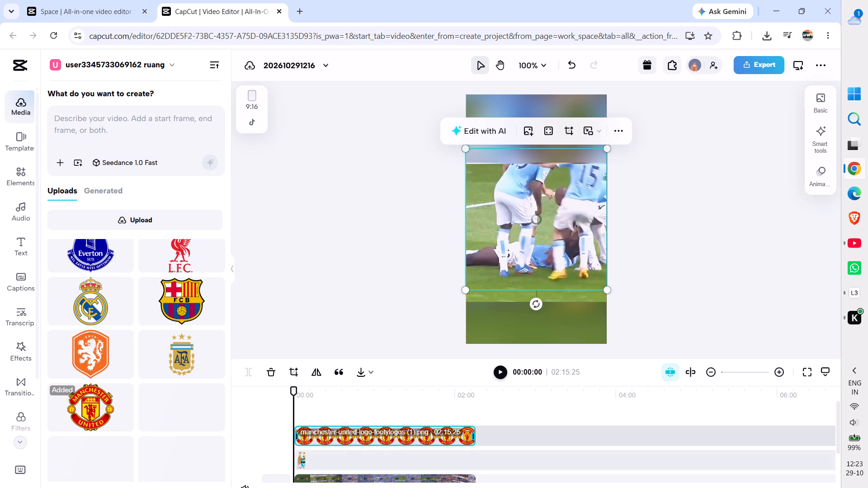
click(299, 461)
drag(305, 460, 382, 455)
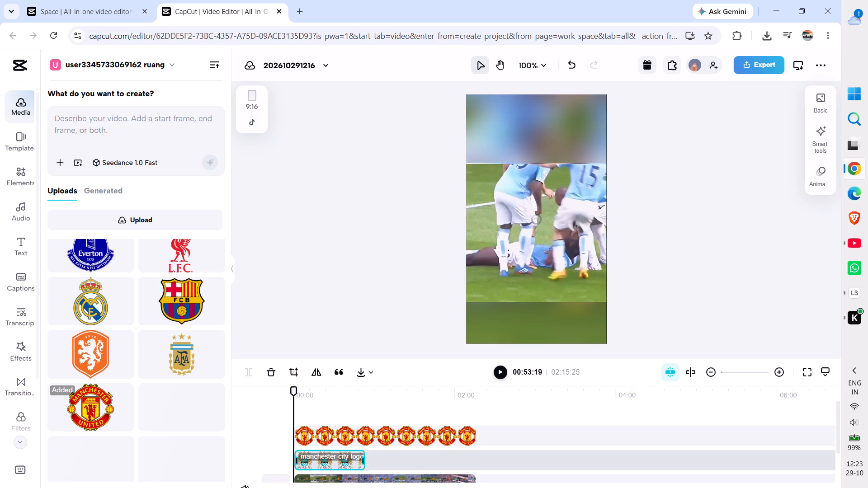
drag(382, 455, 474, 454)
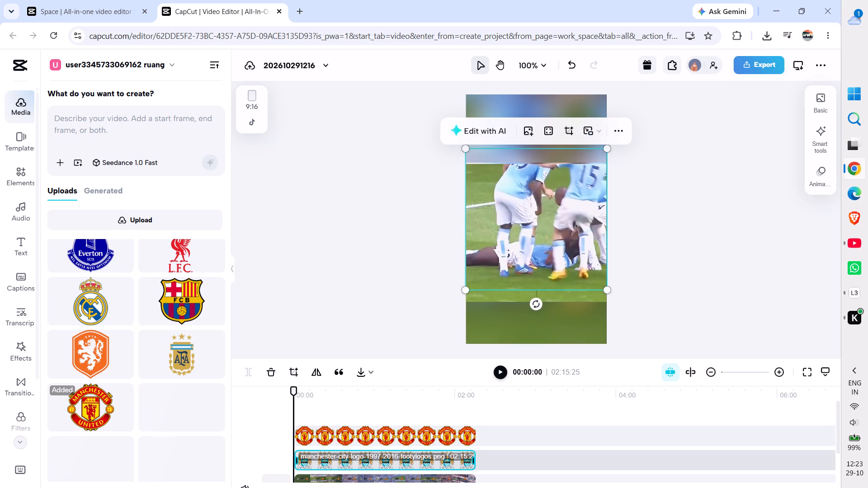
click(348, 249)
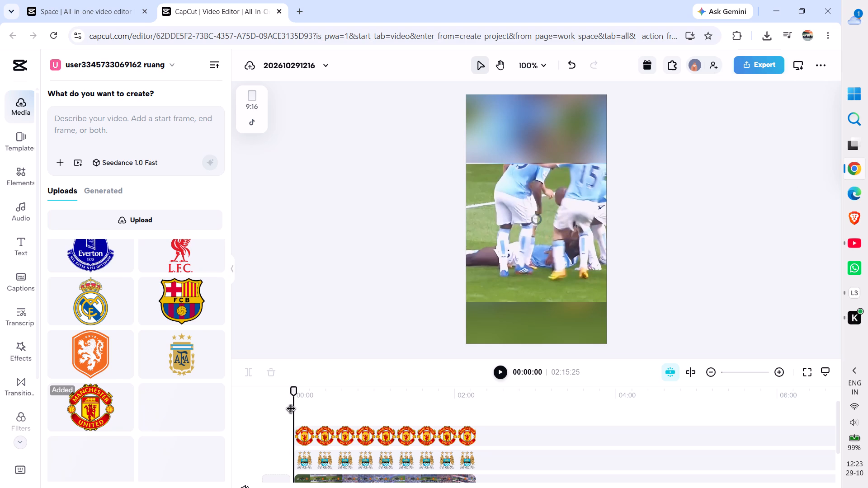
Set the Manchester United logo's scale to 20%.
click(312, 432)
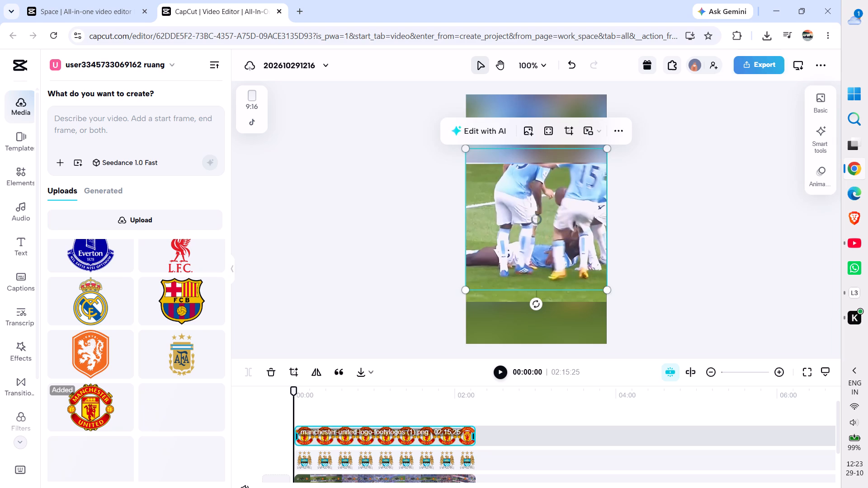
click(398, 184)
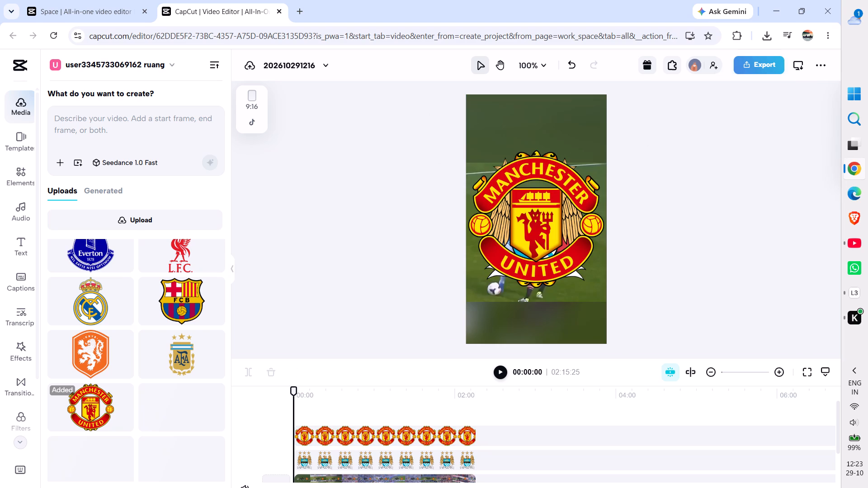
click(229, 270)
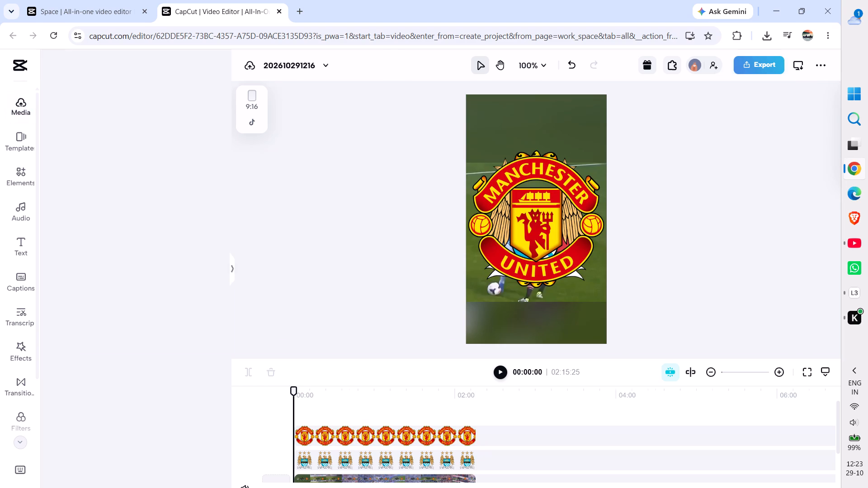
click(399, 241)
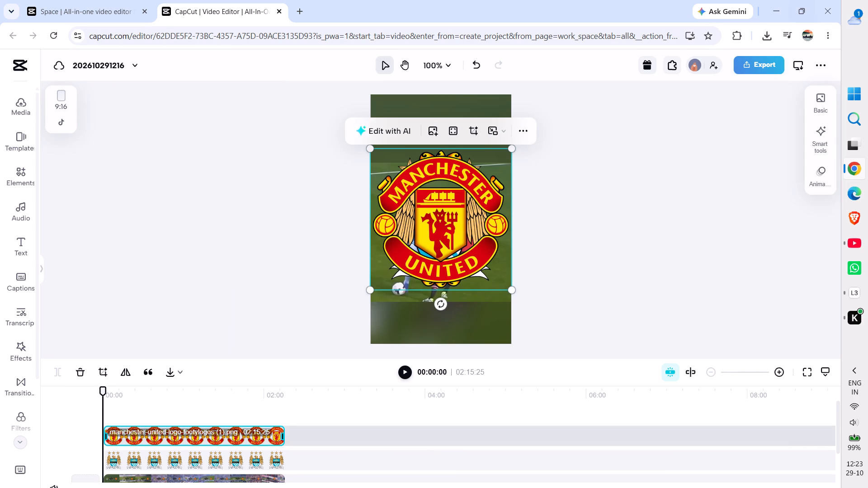
click(824, 105)
scroll(685, 202, down, 1)
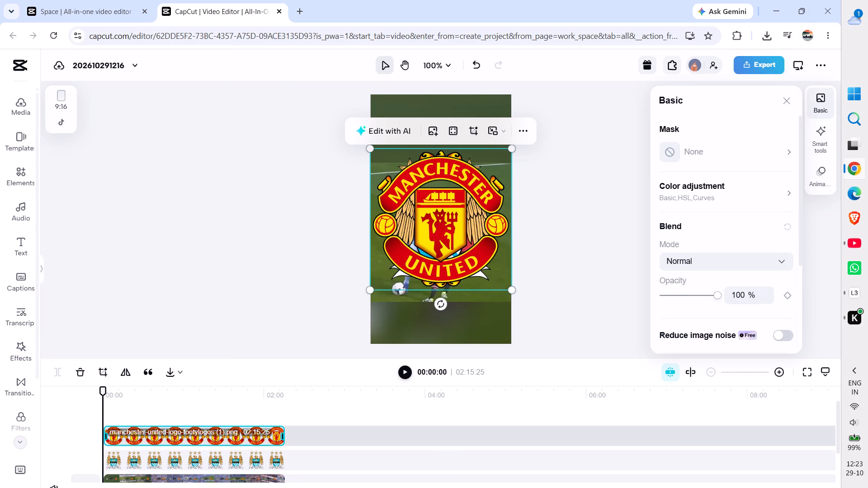
scroll(685, 202, down, 2)
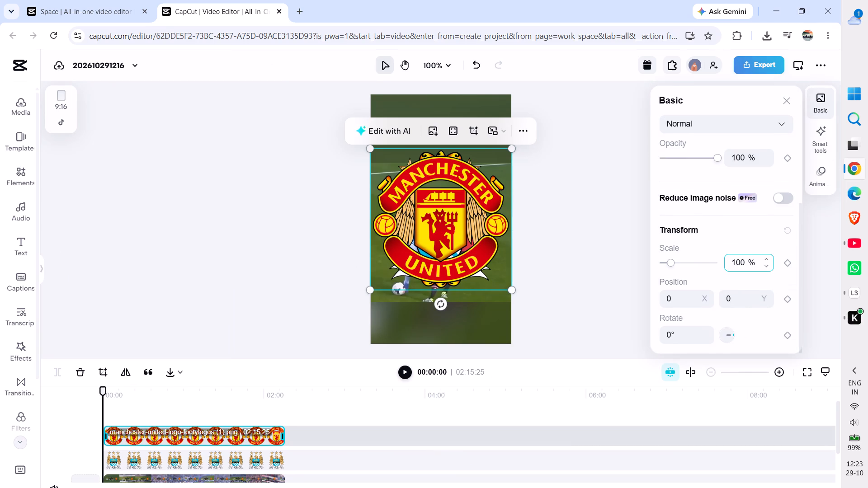
click(738, 268)
key(BackSpace)
key(BackSpace)
key(BackSpace)
key(2)
key(Return)
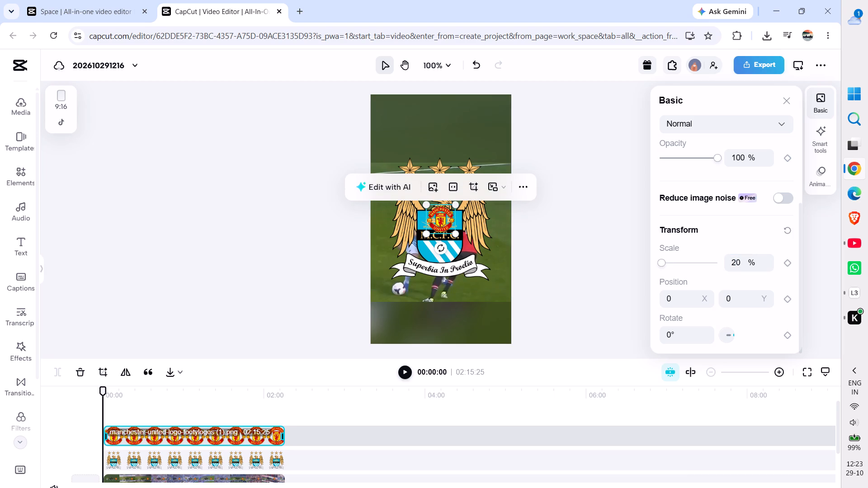
Move the Manchester United logo into the blurred area above the footage, near the vertical frame's right edge.
drag(438, 216, 482, 146)
Set the Manchester City logo's scale to 20%.
click(461, 239)
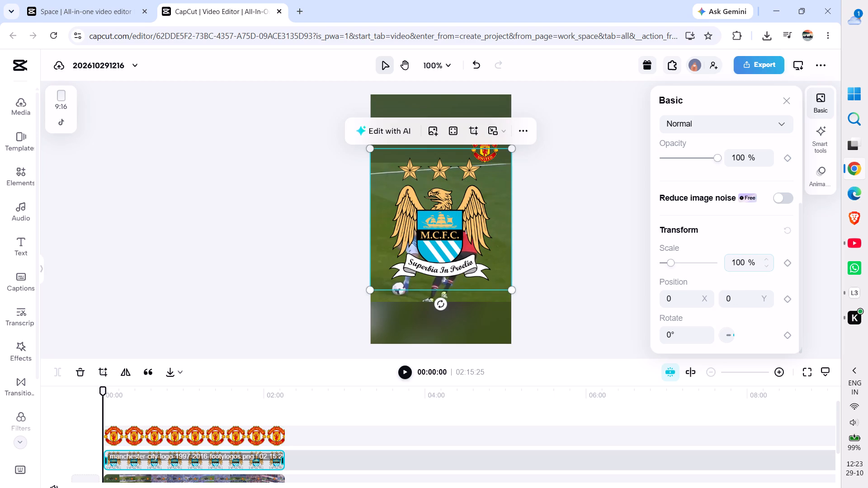
click(737, 266)
click(739, 265)
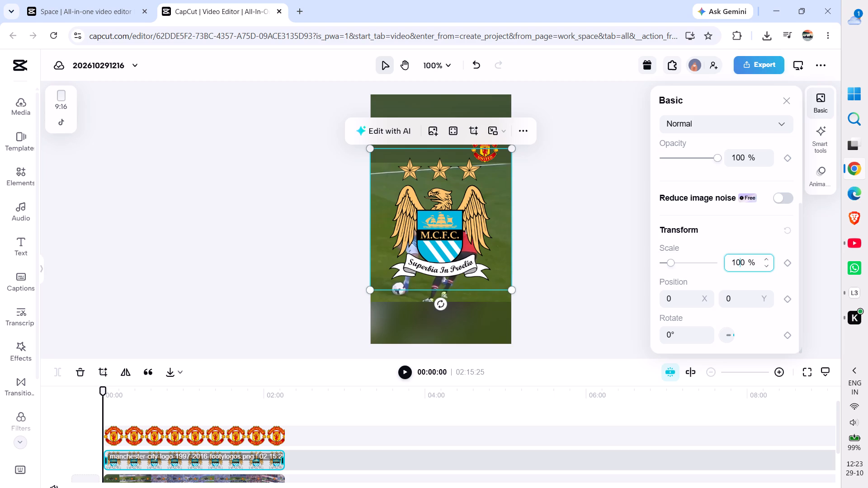
key(BackSpace)
key(BackSpace)
key(2)
key(Return)
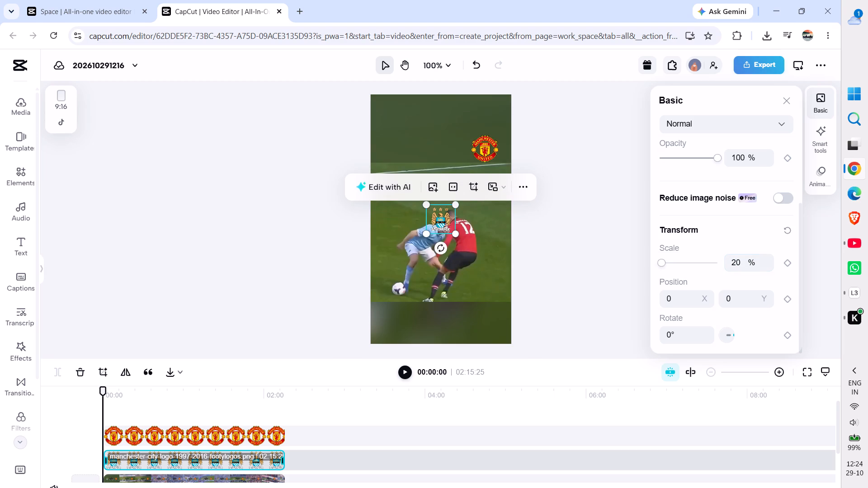
Move the Manchester City logo into the blurred area above the footage, level with the Manchester United logo near the opposite edge, at about X -252, Y 366.
drag(434, 222, 387, 143)
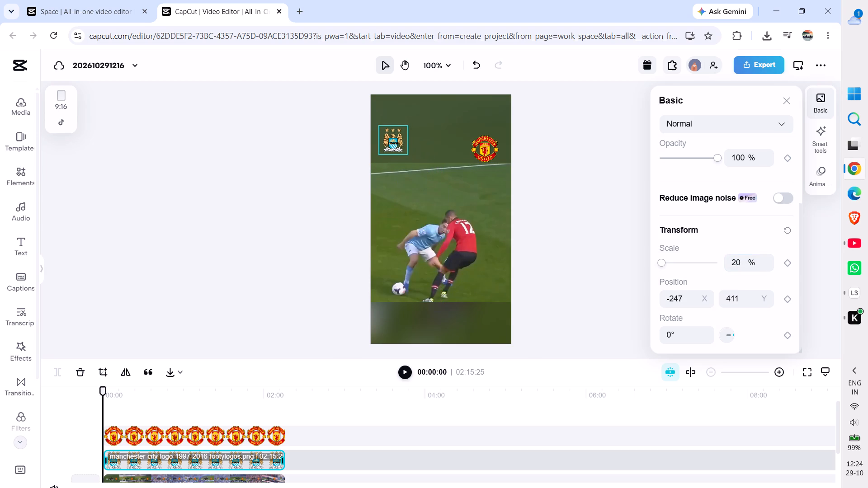
drag(387, 143, 386, 149)
click(346, 169)
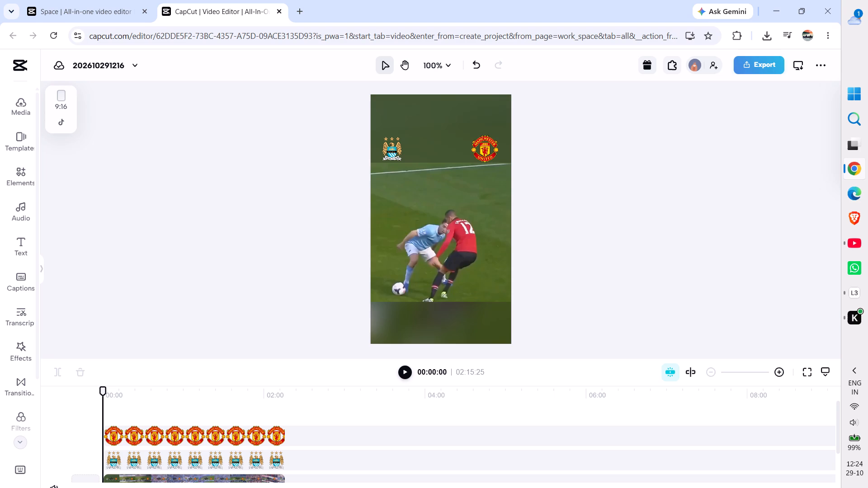
Set the Manchester City logo's scale to 22%.
click(397, 145)
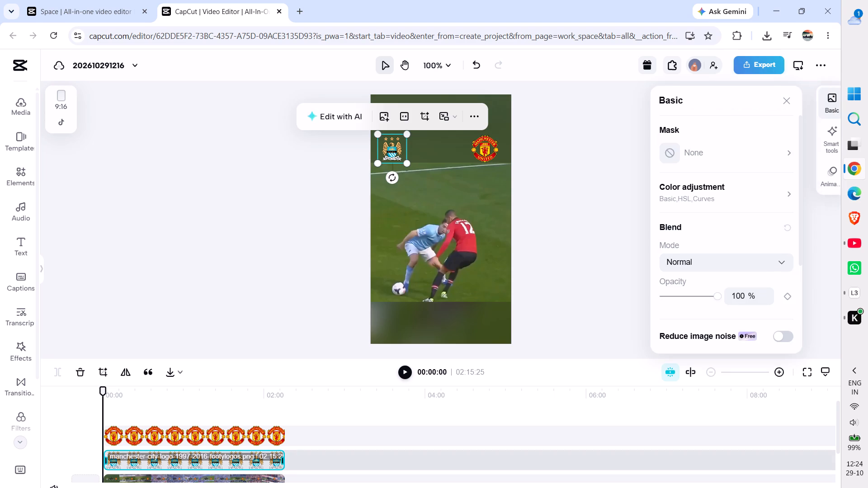
scroll(736, 237, down, 4)
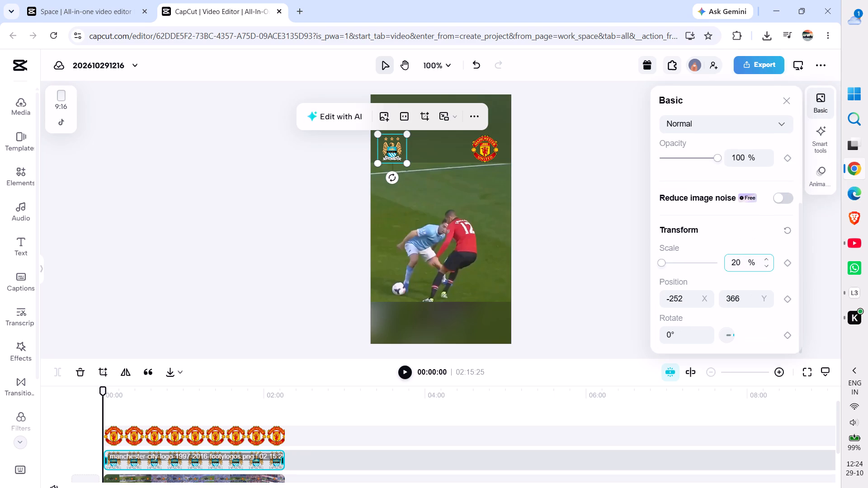
click(739, 263)
key(BackSpace)
key(2)
key(Return)
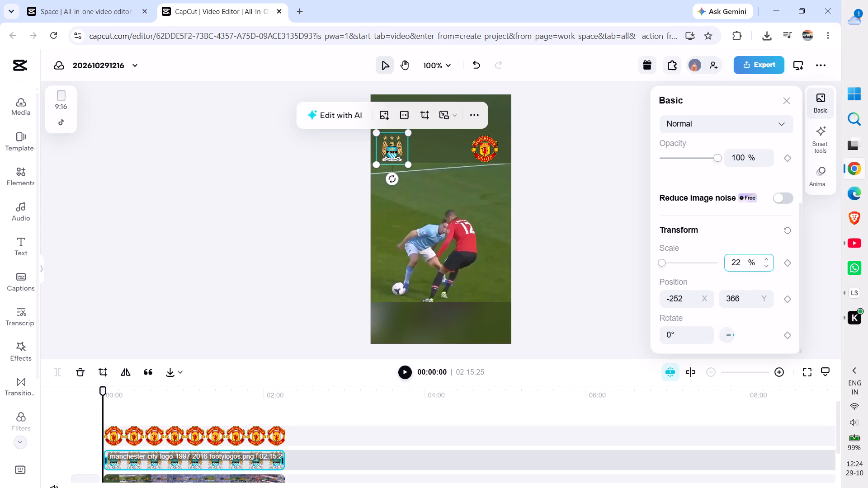
click(225, 236)
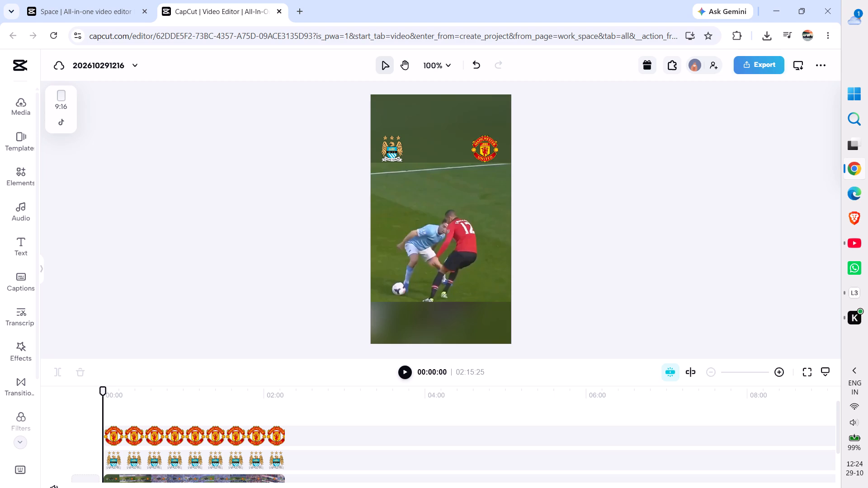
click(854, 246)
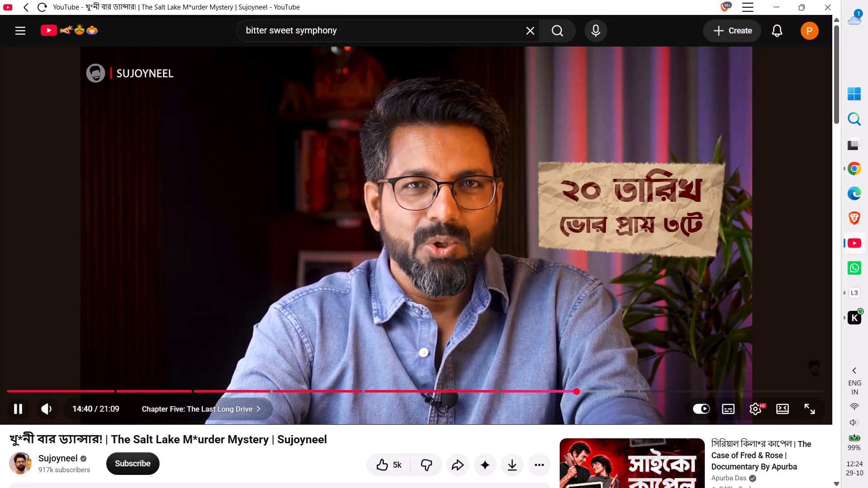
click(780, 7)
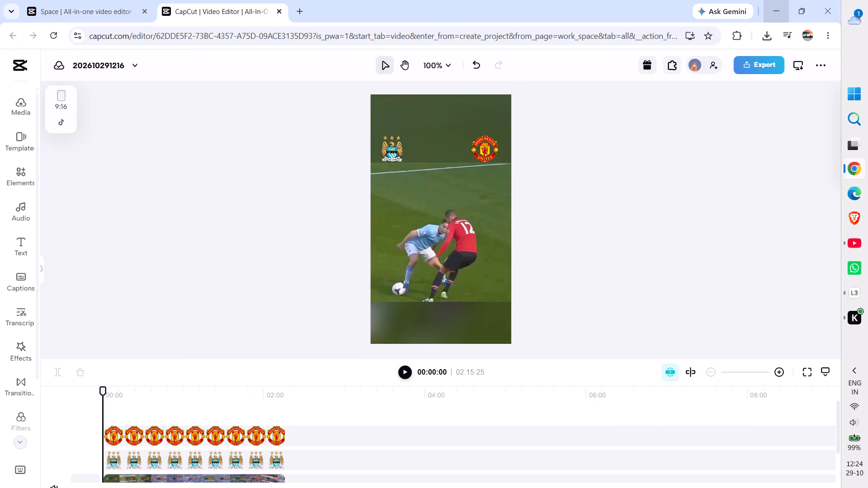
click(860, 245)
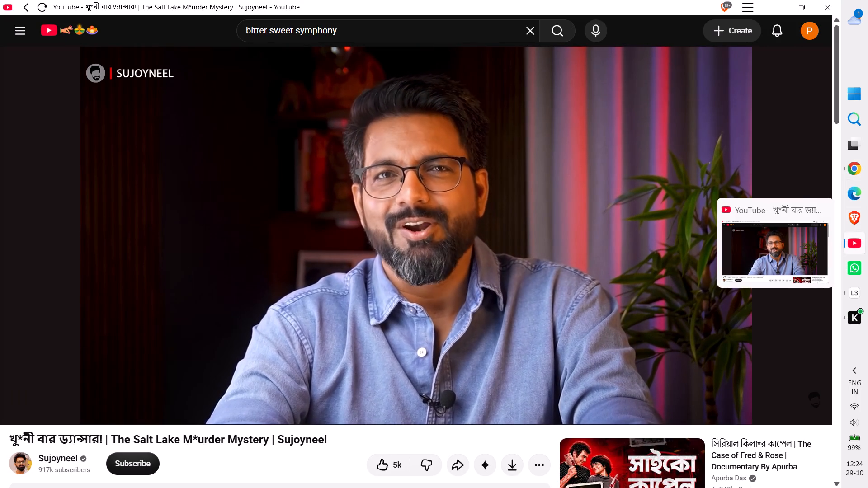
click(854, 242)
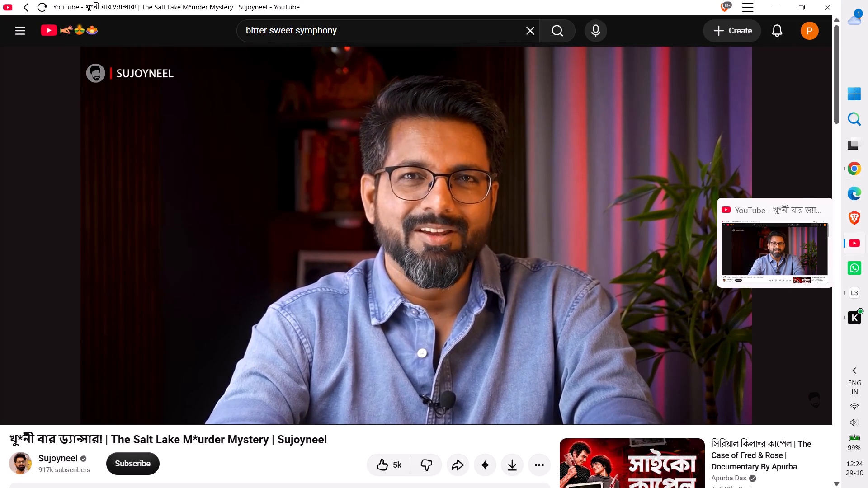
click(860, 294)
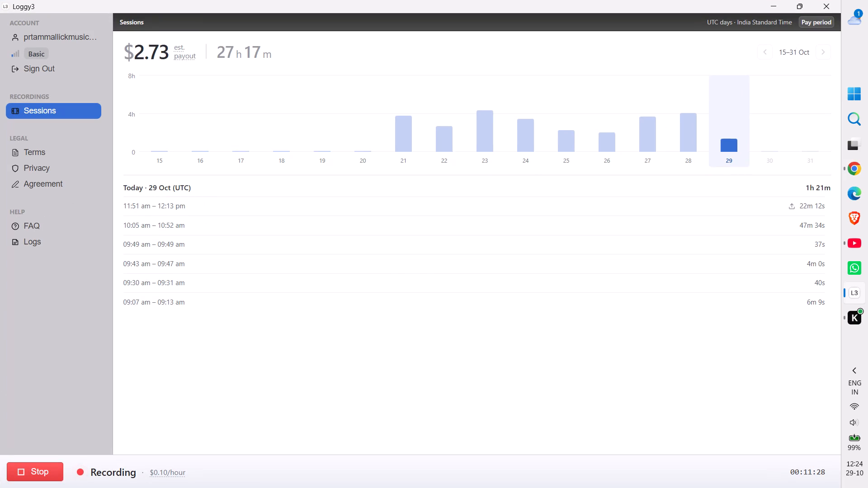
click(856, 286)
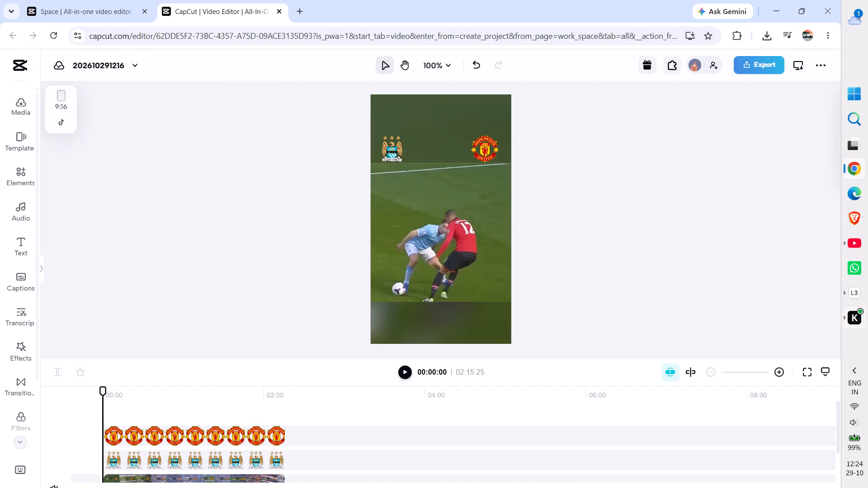